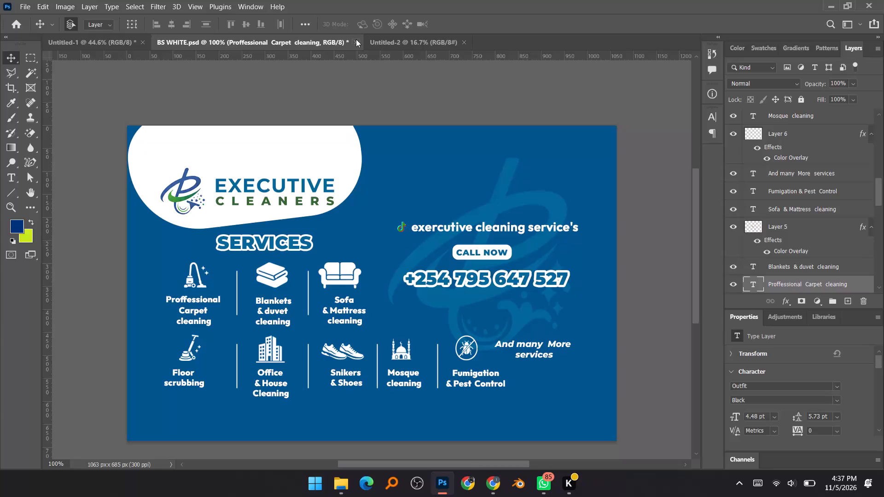
Start closing BS WHITE.psd but cancel at the save prompt, and switch to the blank Untitled-2 document.
left_click(357, 41)
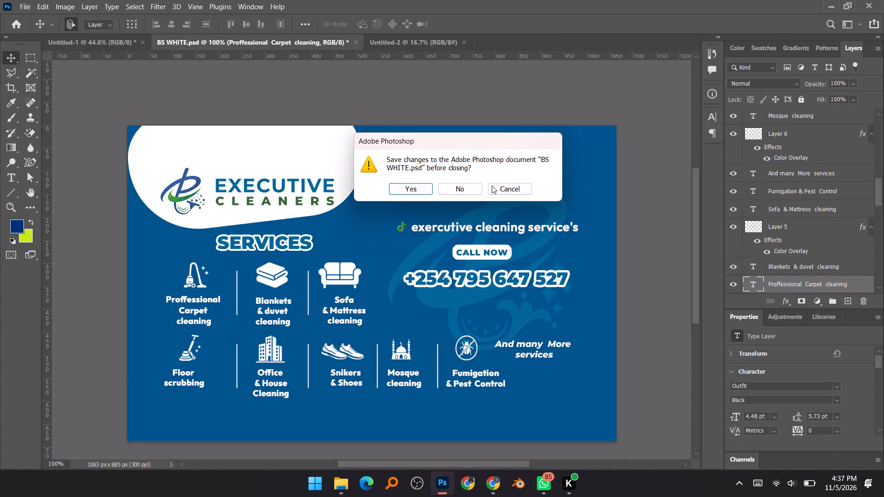
left_click(501, 186)
left_click(416, 41)
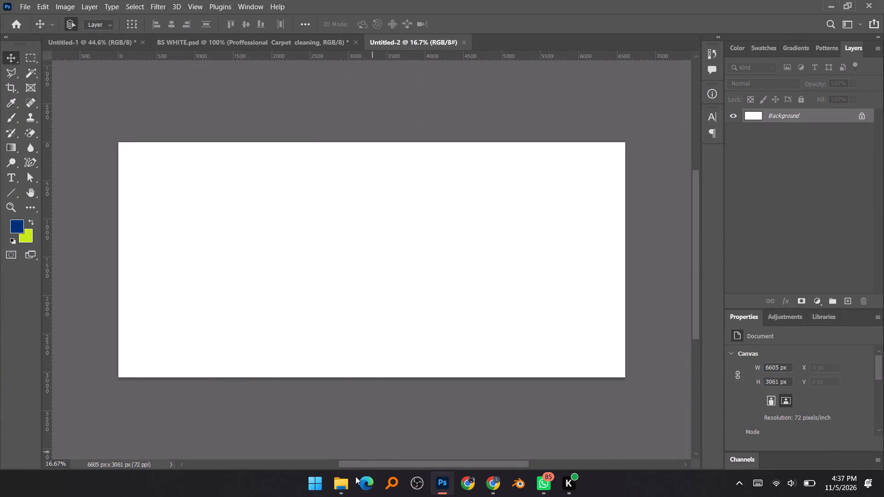
Find the Long cleaning PSD in the EXECUTIVE folder on drive E and open it in Photoshop.
left_click(340, 492)
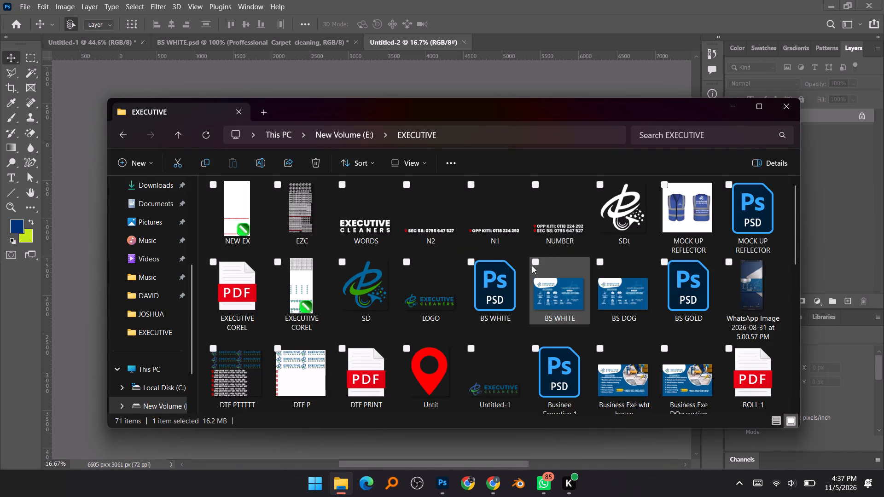
scroll(532, 266, "down", 3)
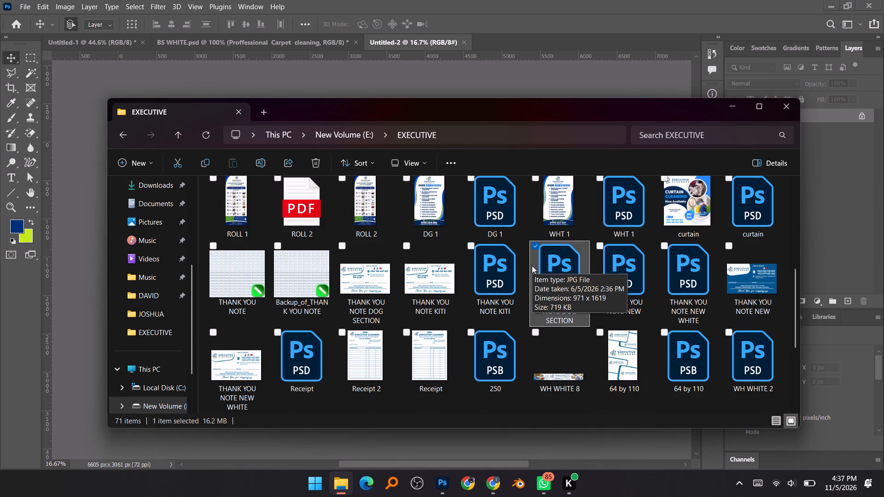
scroll(535, 263, "down", 1)
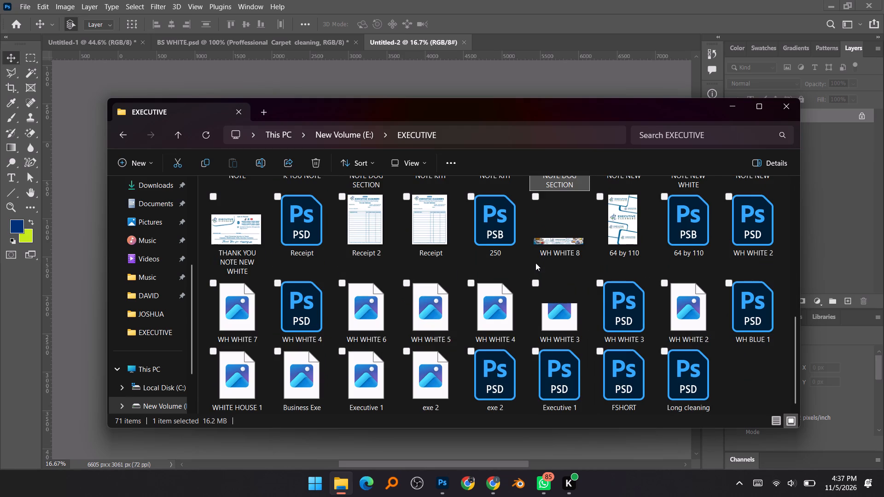
scroll(535, 263, "down", 1)
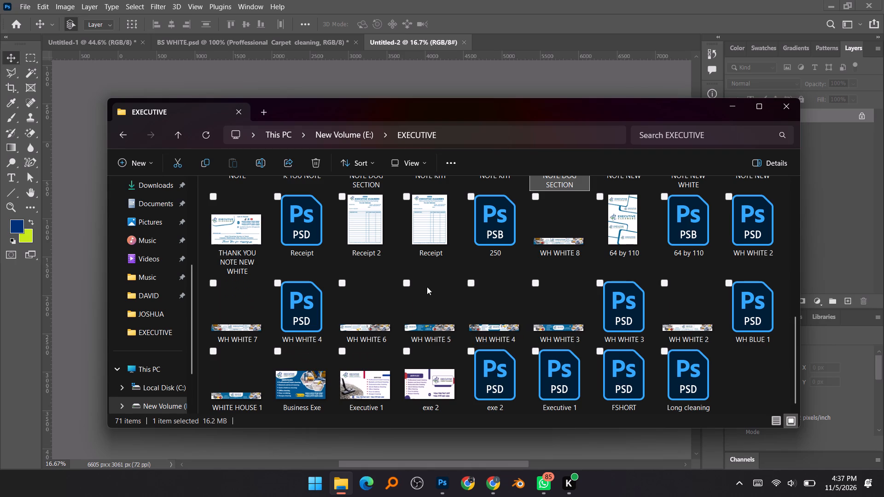
scroll(419, 311, "down", 2)
double_click(690, 367)
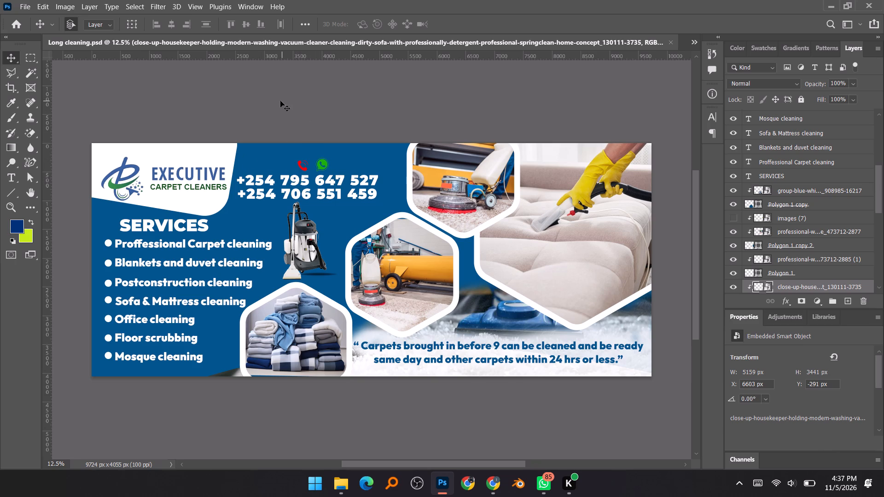
Lock the background carpet-cleaner photo layer beneath the blue Rectangle layer, undoing any accidental move of it.
left_click(215, 161)
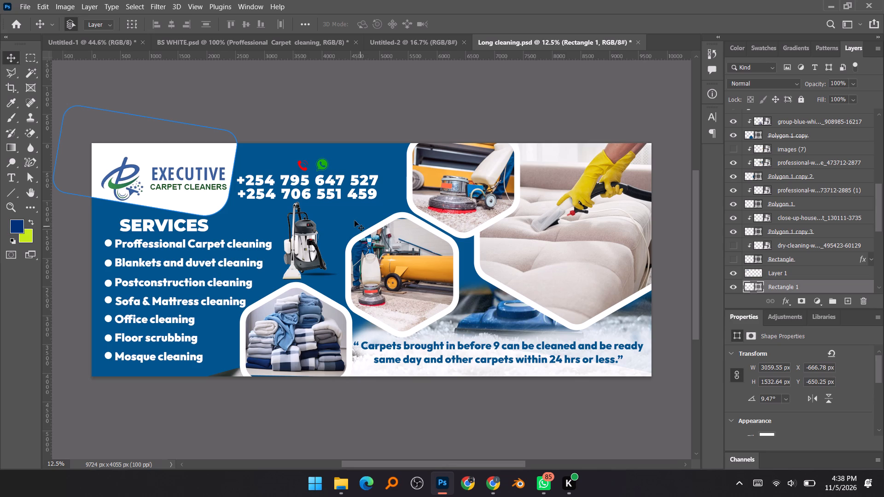
left_click_drag(357, 222, 371, 245)
key("ctrl+z")
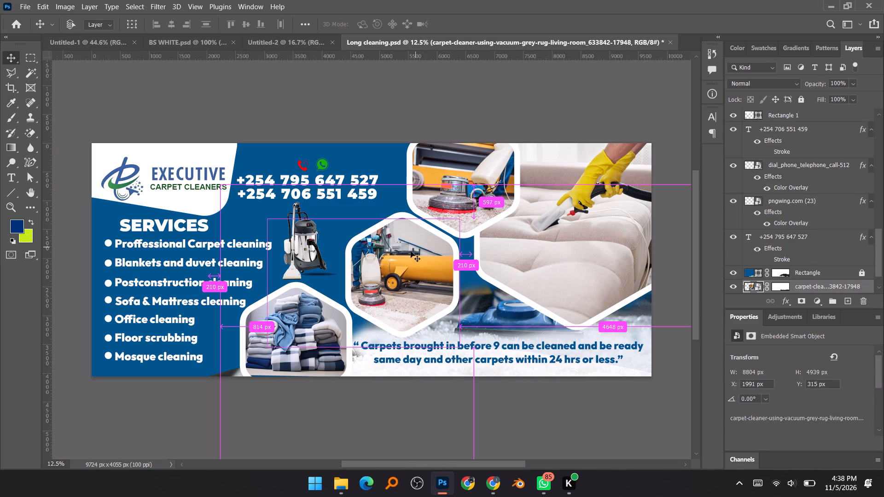
left_click(803, 101)
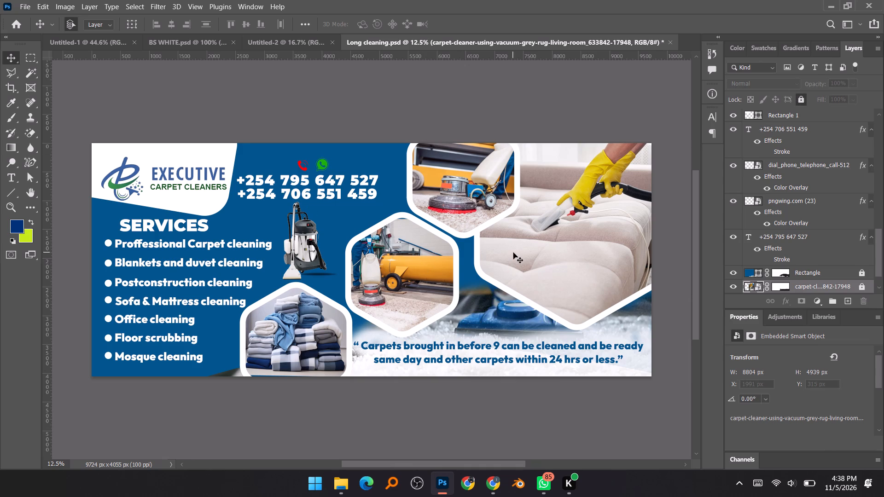
Select the carpet-washing worker photo in the middle hexagon together with its Polygon 1 copy 2 frame layer.
left_click(418, 261)
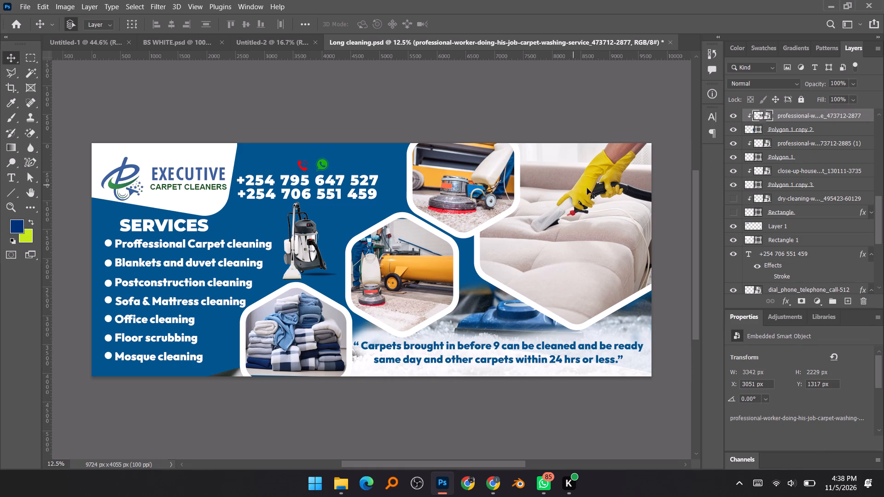
left_click(803, 127, "ctrl")
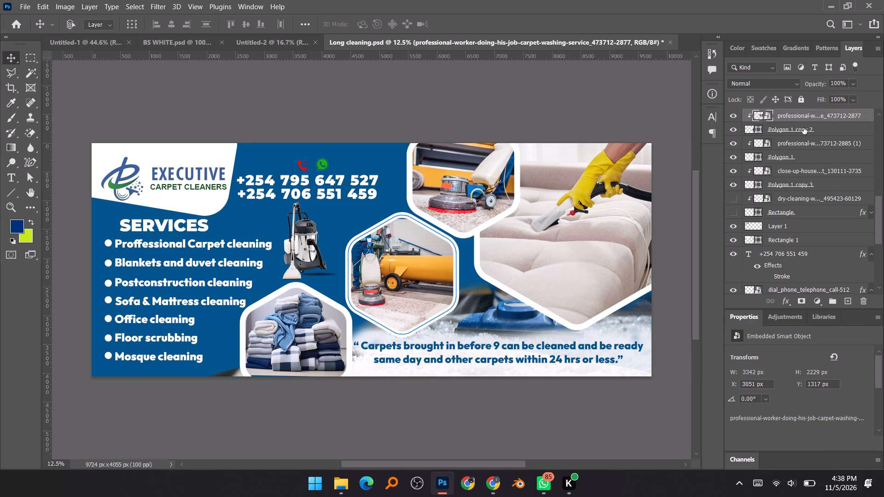
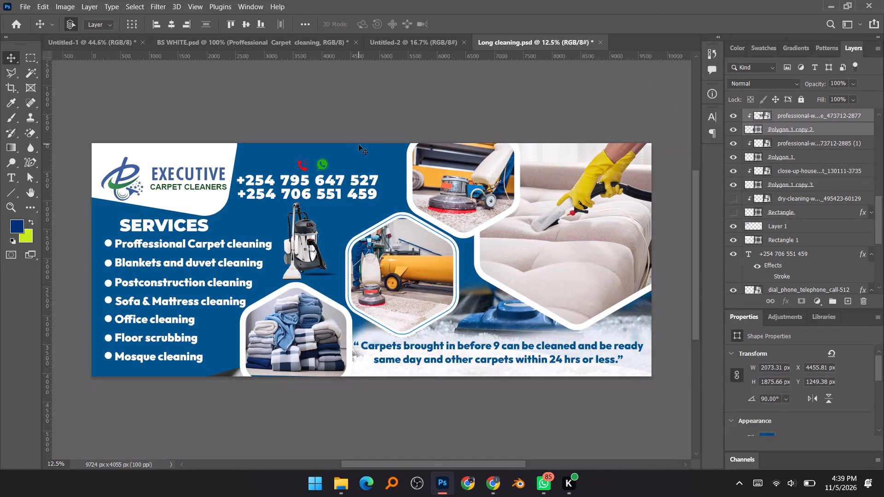
Copy the carpet-washing worker photo and its hexagon frame from Long cleaning.psd into Untitled-2, near the middle of the canvas.
left_click(416, 37)
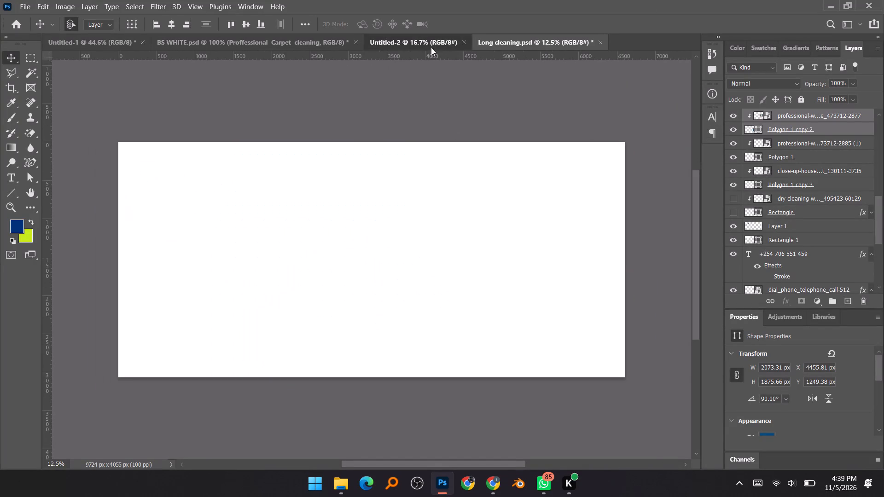
left_click(541, 45)
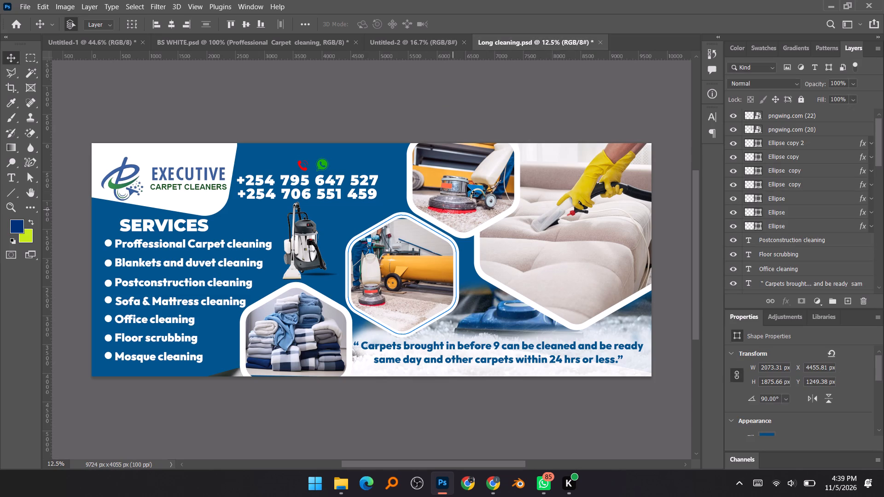
left_click_drag(418, 244, 332, 104)
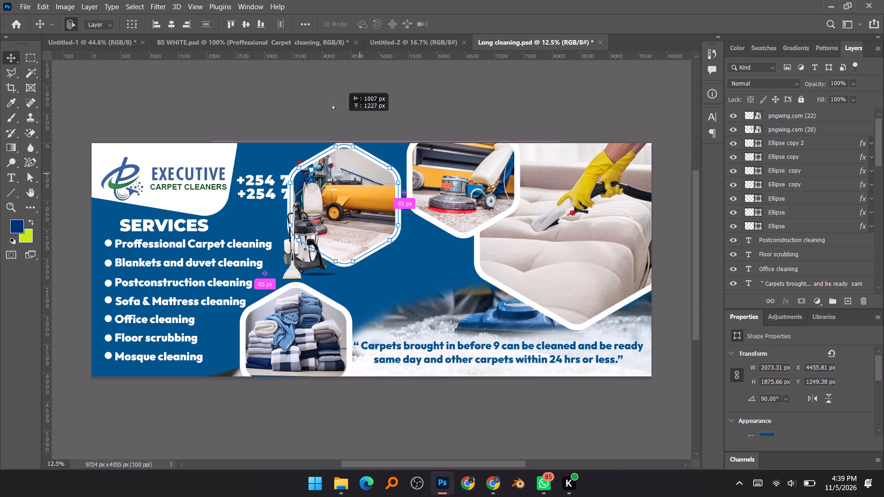
left_click_drag(332, 104, 390, 204)
left_click_drag(432, 206, 413, 256)
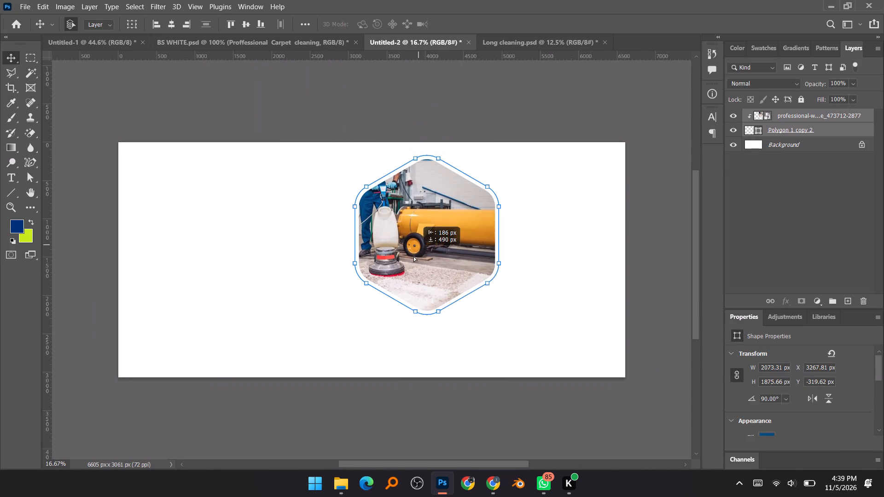
left_click_drag(413, 256, 419, 258)
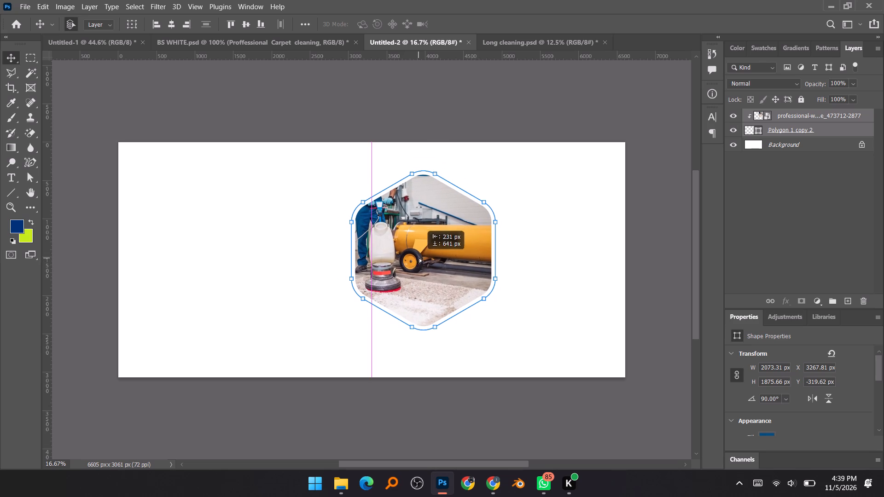
Scale the hexagon photo and its frame to about 67% and place them near the middle of the canvas.
key("ctrl+t")
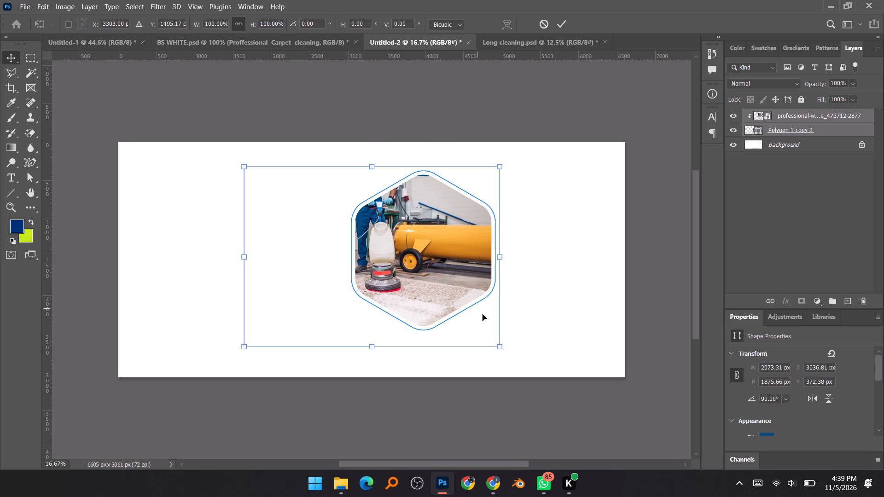
left_click_drag(502, 348, 489, 340)
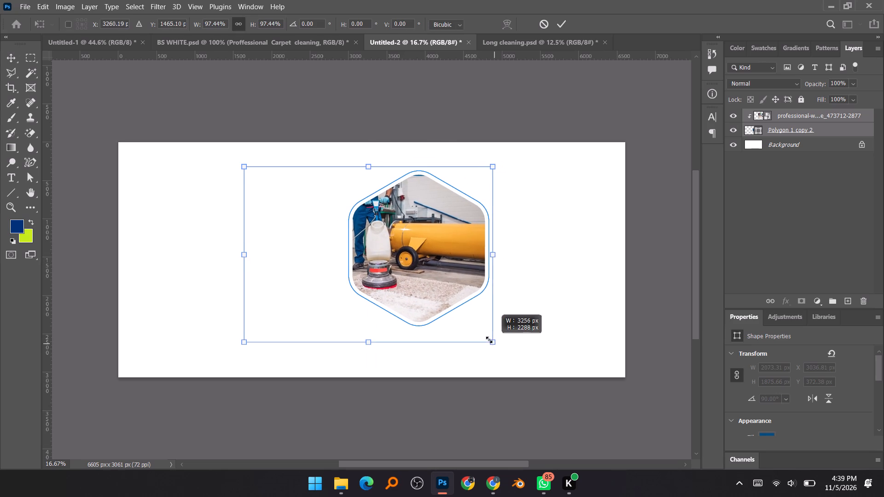
left_click_drag(489, 340, 426, 277)
left_click_drag(349, 215, 522, 209)
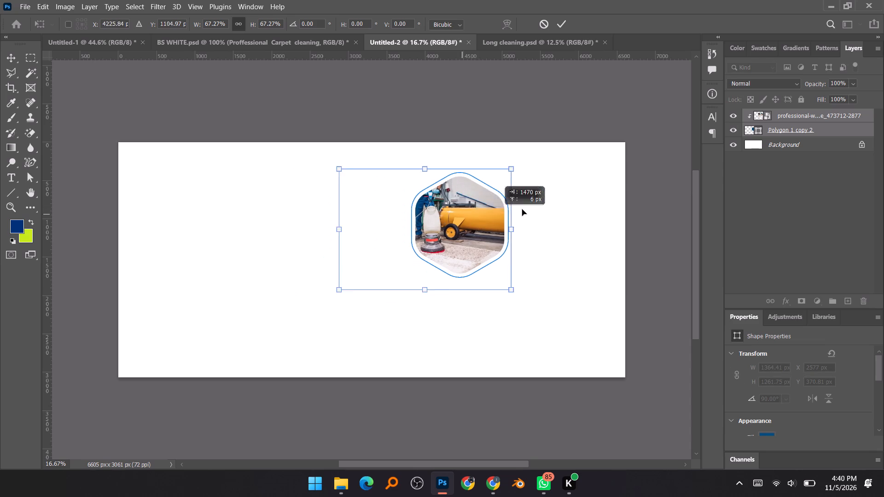
left_click_drag(522, 209, 517, 205)
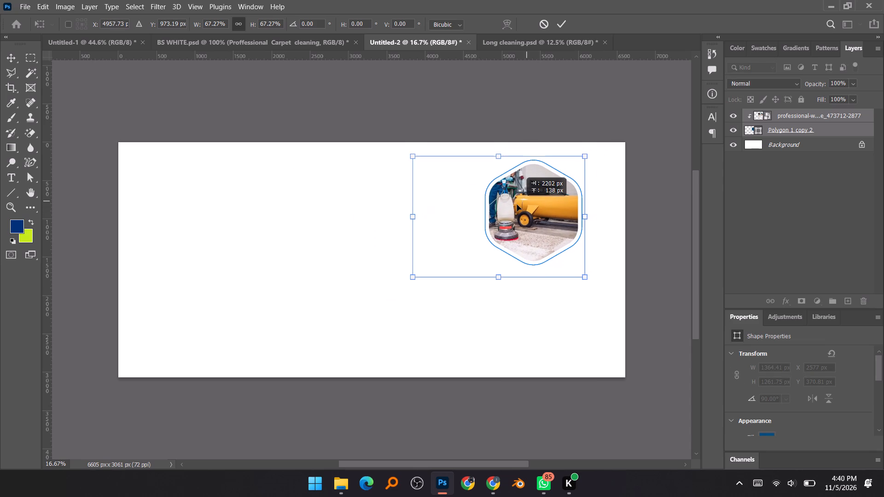
left_click_drag(517, 205, 390, 232)
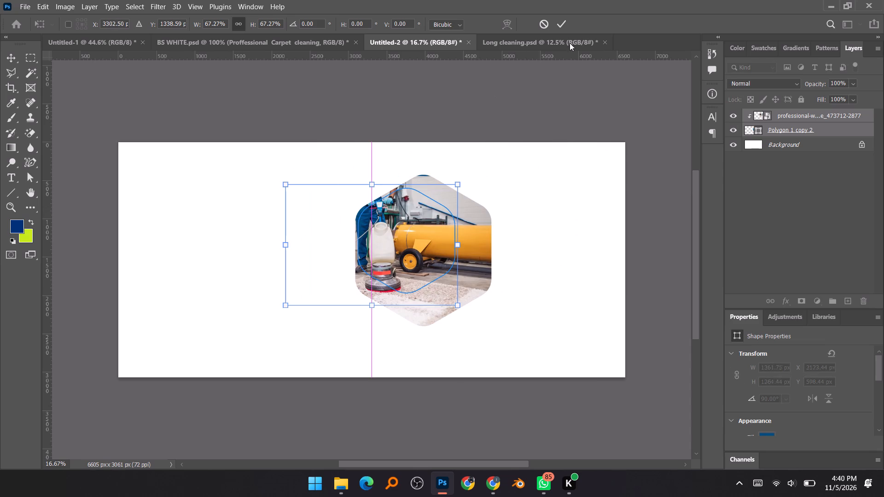
left_click(565, 21)
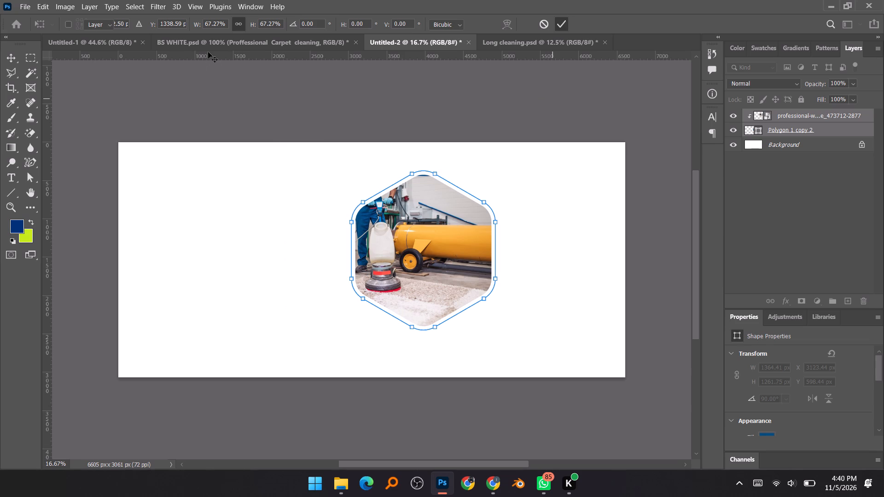
Copy the Executive Cleaners logo from BS WHITE.psd into the upper-left area of the Untitled-2 canvas.
left_click(214, 38)
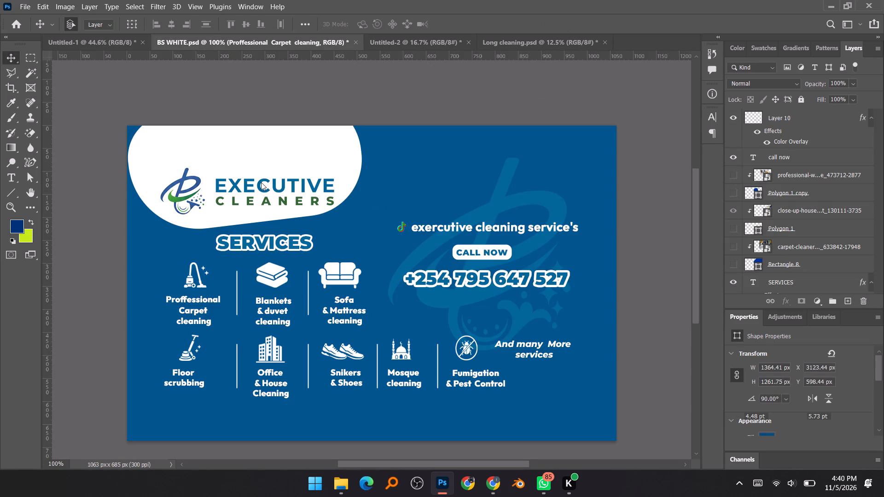
left_click_drag(259, 189, 311, 146)
left_click_drag(311, 146, 397, 51)
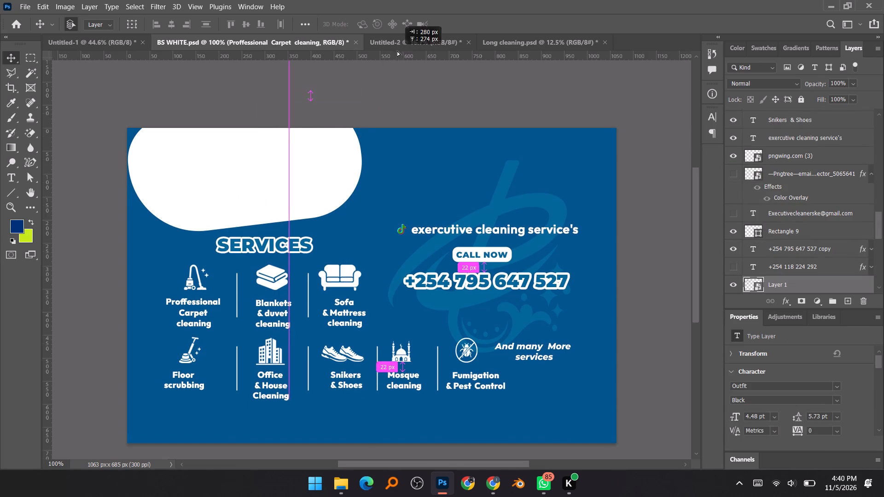
left_click_drag(397, 51, 176, 173)
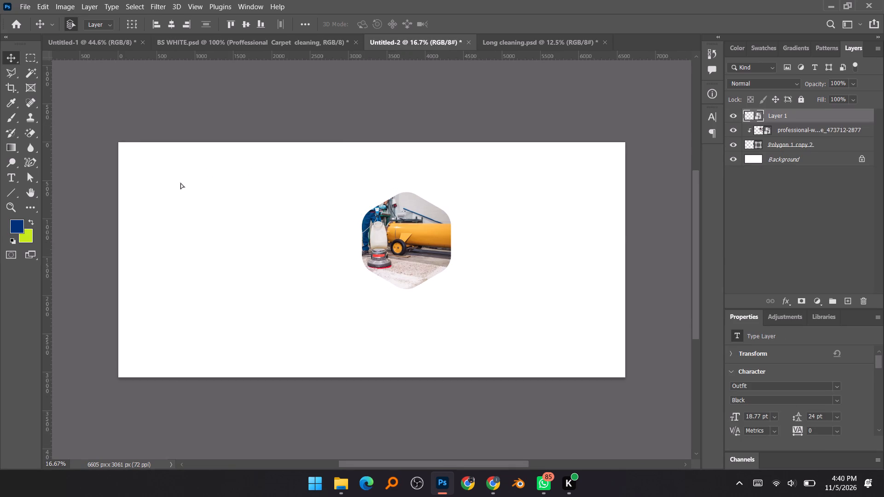
Enlarge the logo to about 1222 × 329 px and position it at about X 279, Y 300 px.
key("ctrl+t")
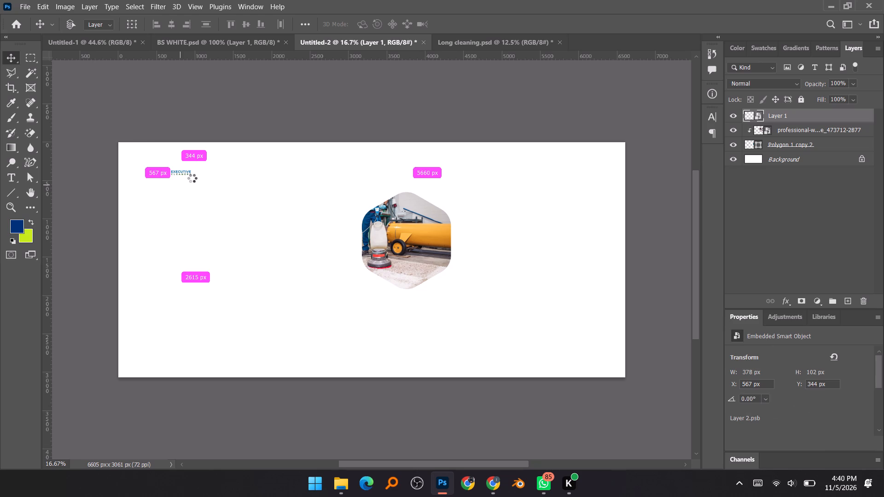
left_click_drag(192, 178, 209, 188)
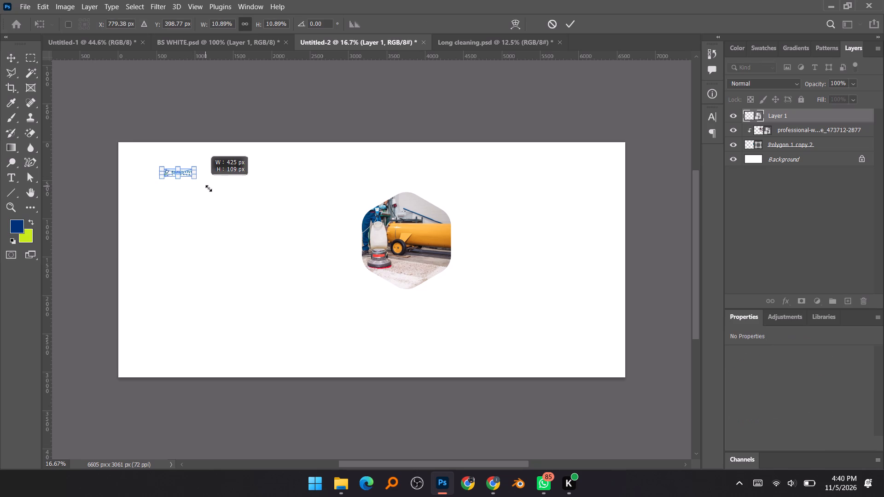
left_click_drag(209, 188, 259, 198)
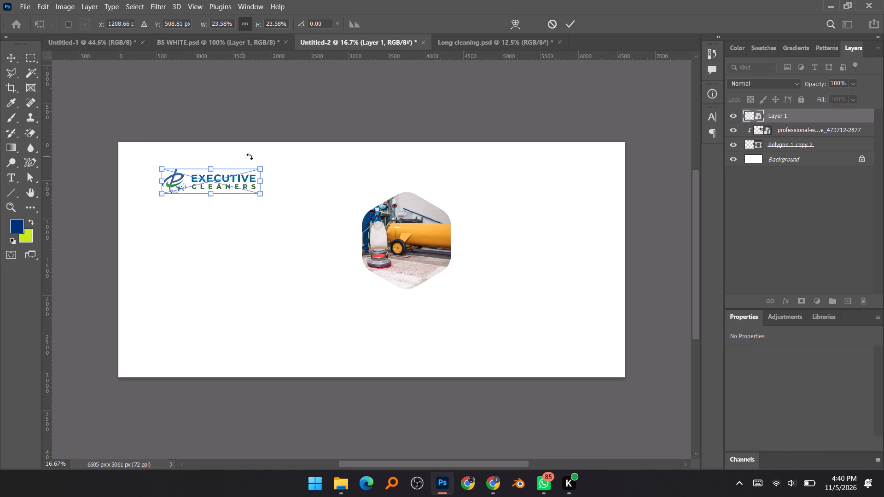
left_click(572, 21)
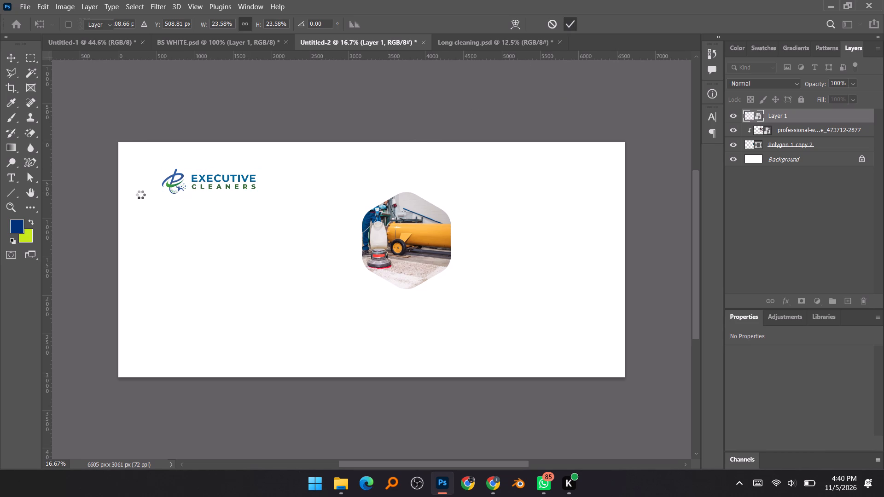
left_click_drag(194, 179, 175, 174)
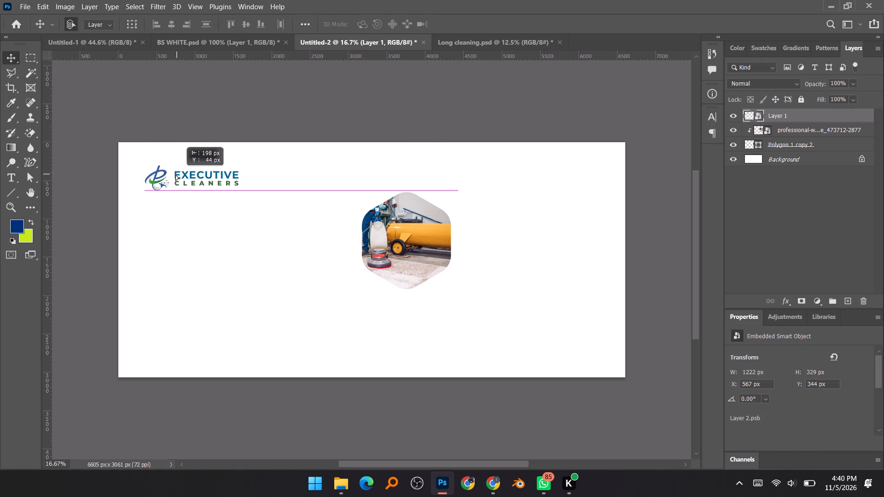
left_click_drag(175, 174, 172, 174)
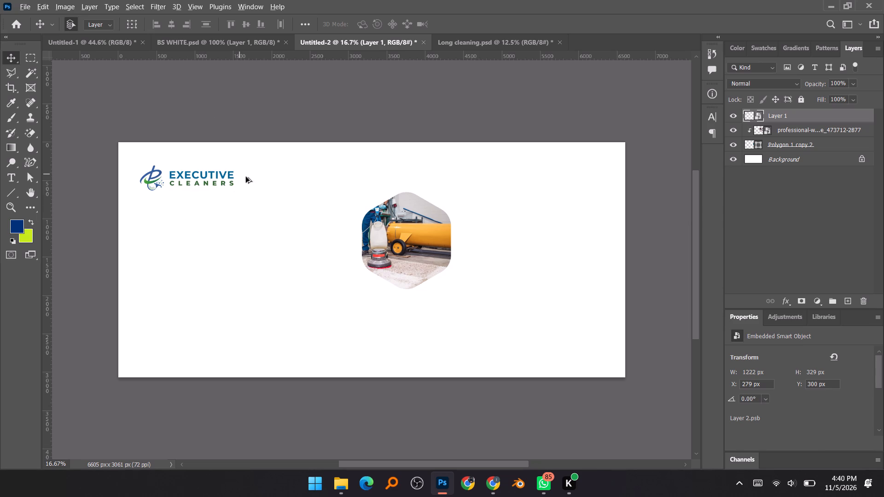
Change the stroke of the Polygon 1 copy 2 hexagon frame to the recently used medium blue.
left_click(441, 207)
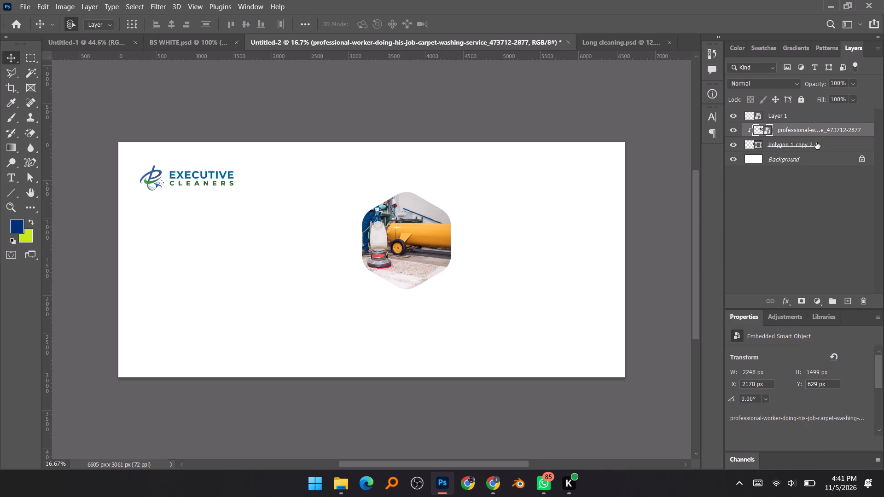
left_click(816, 142)
scroll(840, 384, "down", 3)
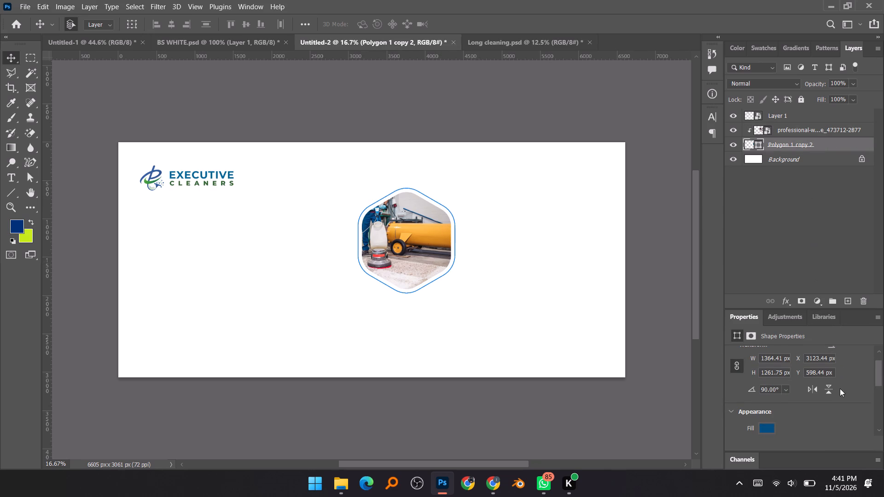
left_click(771, 423)
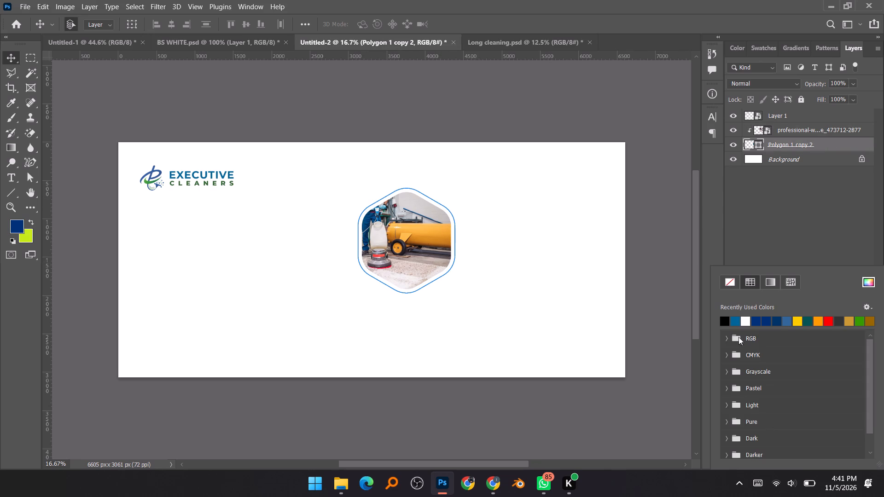
left_click(737, 321)
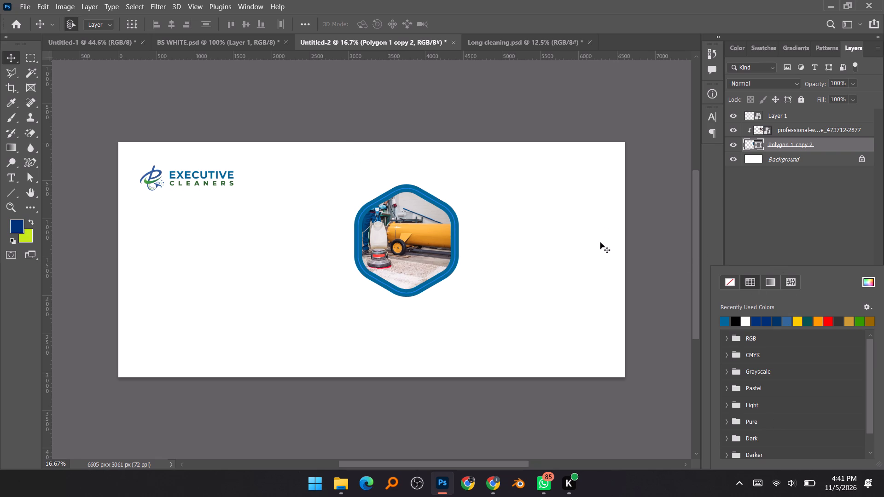
Reduce the hexagon frame's stroke width to 45 px.
left_click(15, 189)
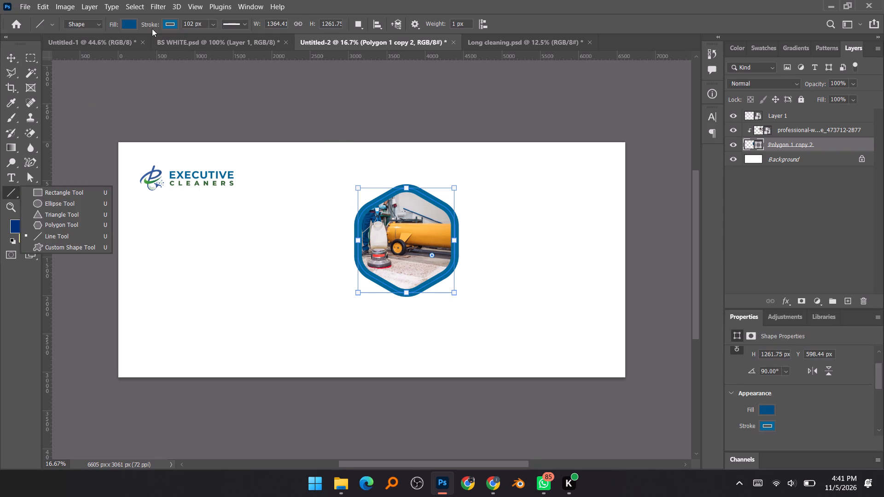
left_click_drag(151, 23, 145, 26)
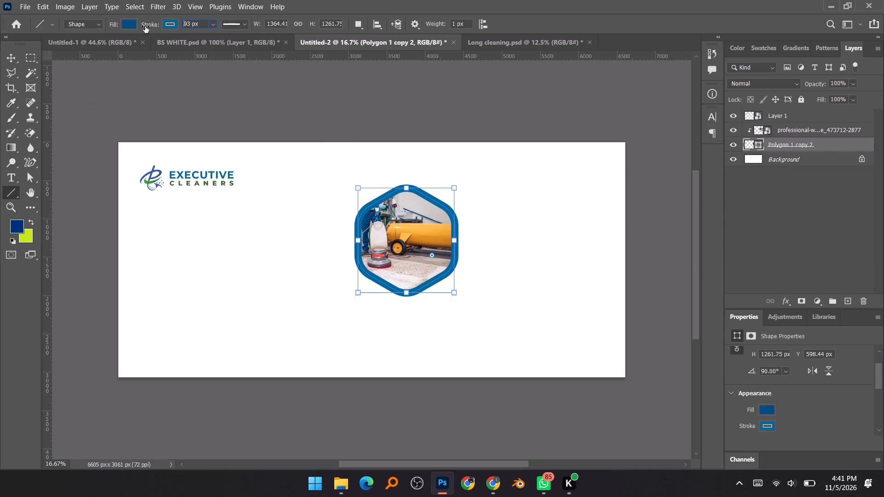
left_click_drag(145, 26, 135, 25)
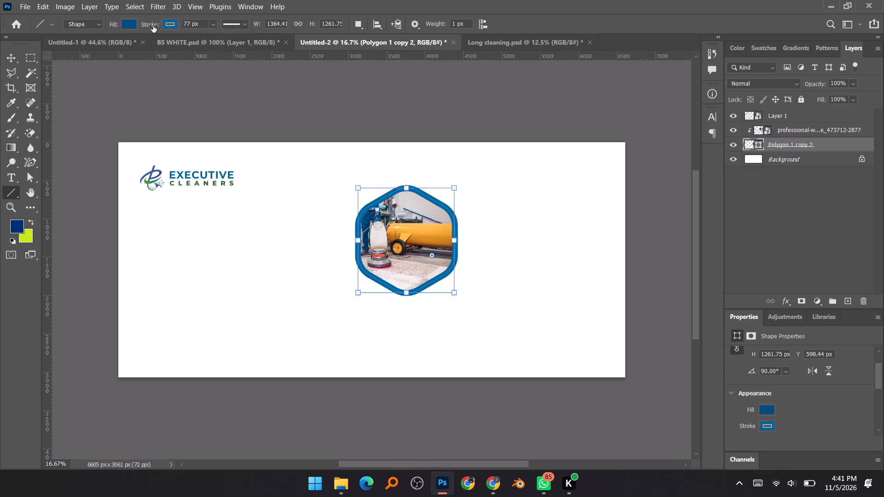
left_click_drag(153, 26, 134, 23)
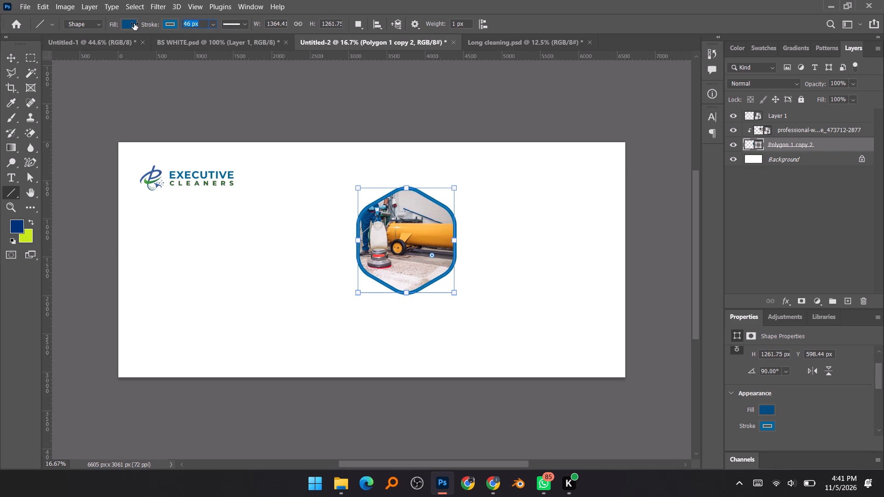
left_click_drag(134, 23, 134, 23)
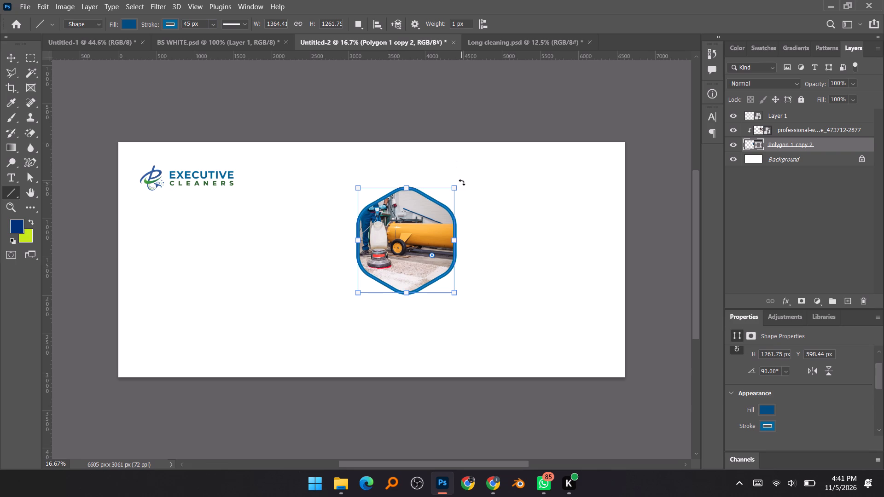
left_click(9, 60)
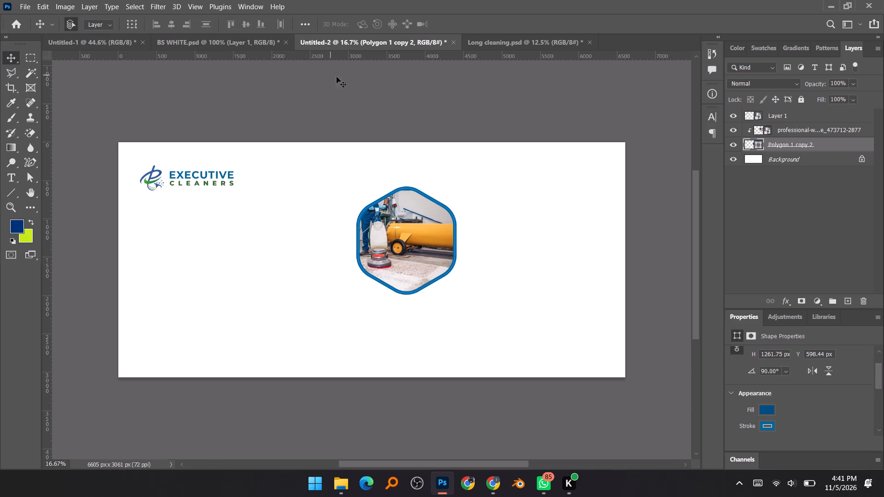
Hide the two white phone number text layers on the banner in Long cleaning.psd.
left_click(492, 39)
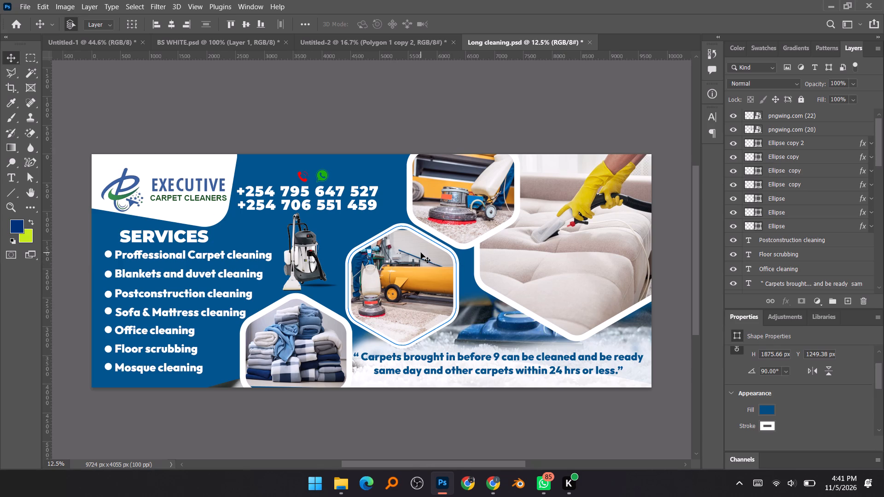
scroll(435, 237, "down", 2, "alt")
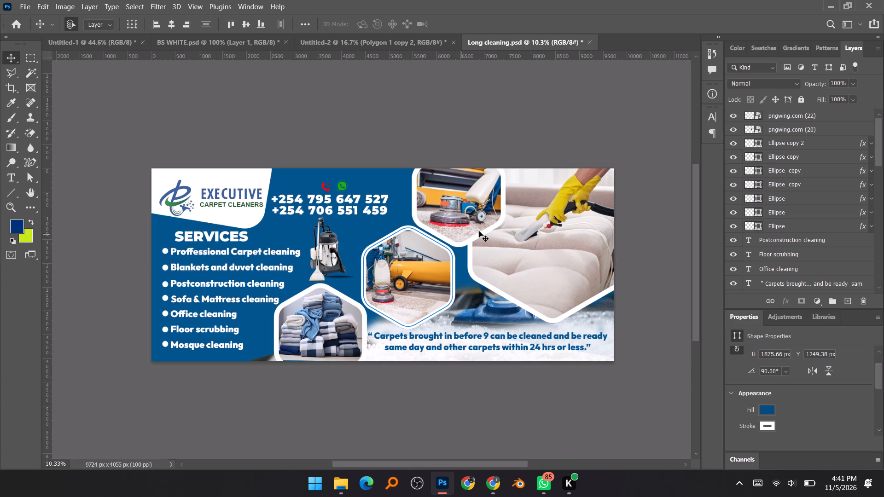
scroll(484, 231, "down", 2, "alt")
scroll(485, 232, "up", 3, "alt")
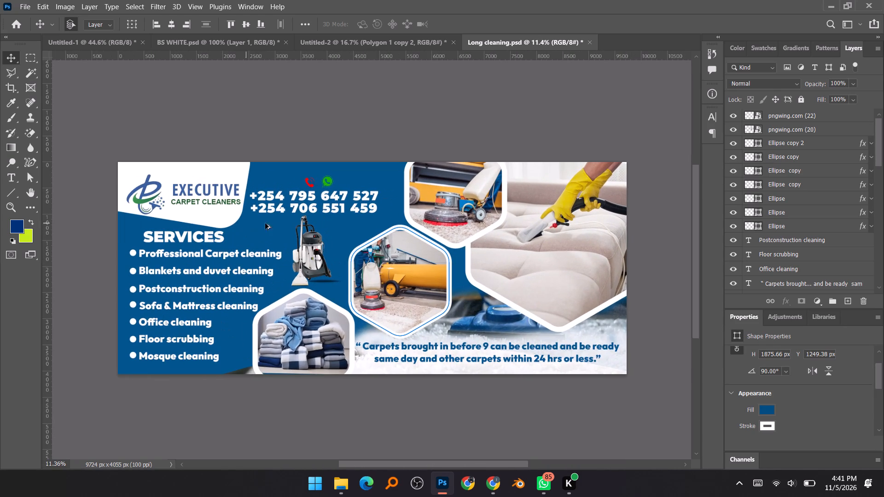
scroll(287, 225, "up", 1, "alt")
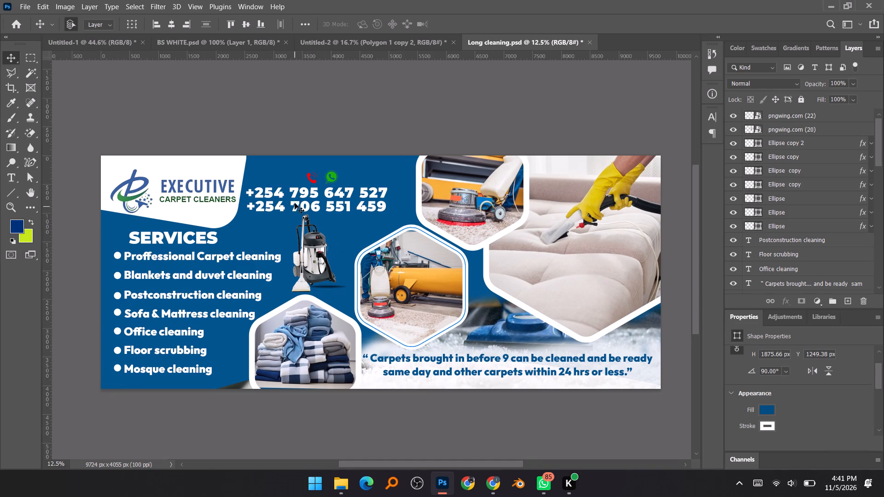
left_click(298, 192)
left_click(732, 262)
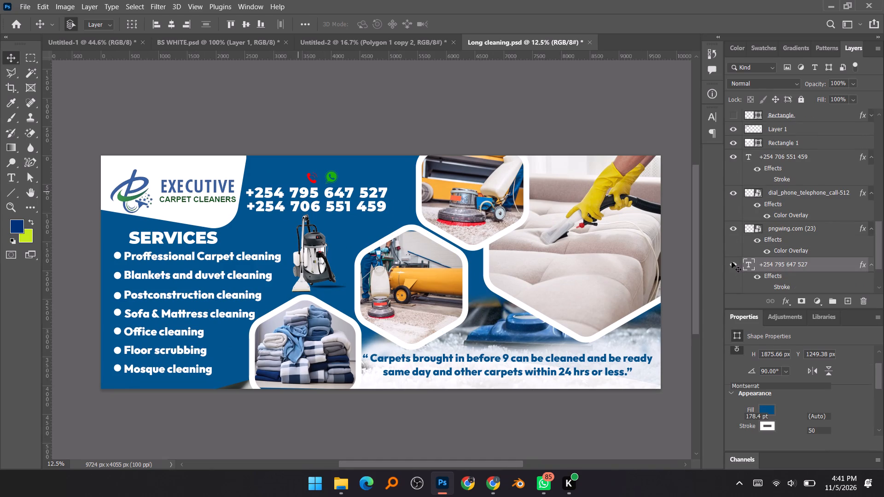
scroll(770, 264, "down", 2)
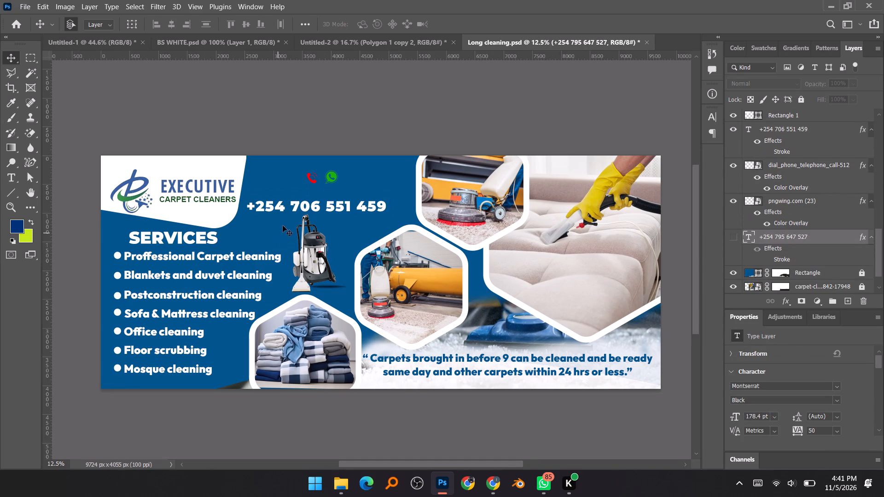
left_click(317, 208)
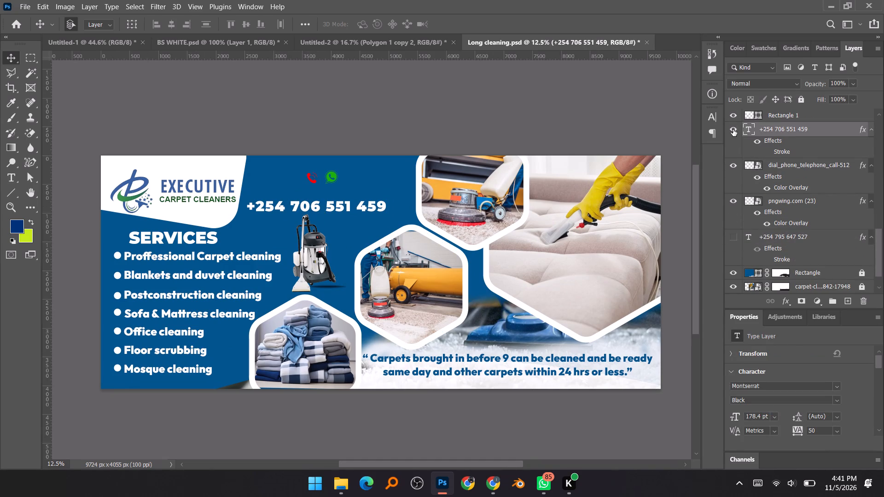
left_click(733, 129)
Take a screen snip covering the whole Long cleaning banner, from its upper-left corner to its lower-right corner.
scroll(442, 239, "down", 1, "alt")
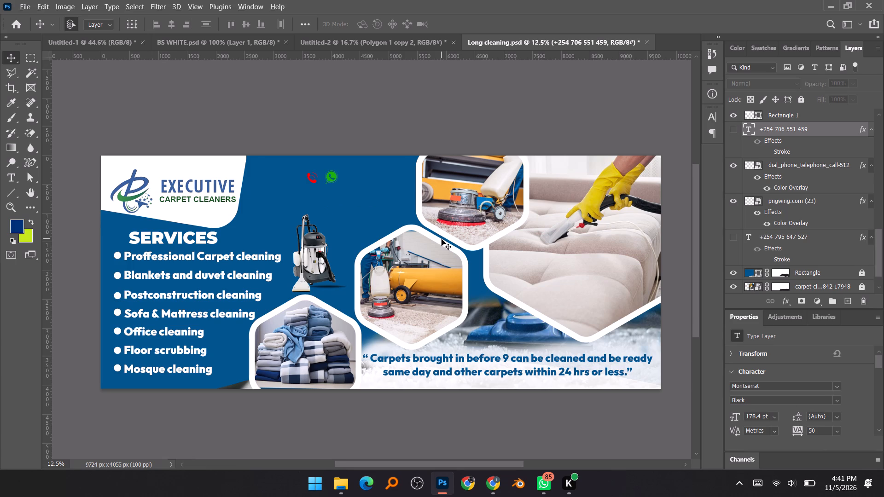
scroll(543, 264, "up", 1, "alt")
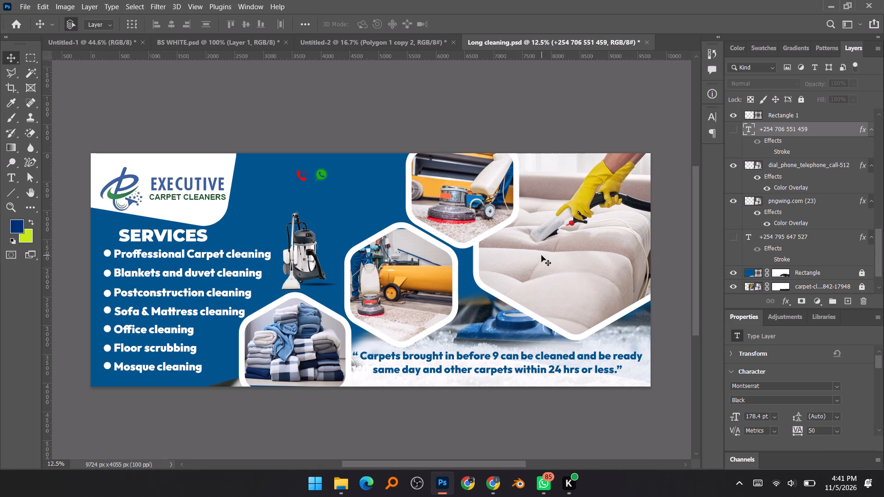
key("Print")
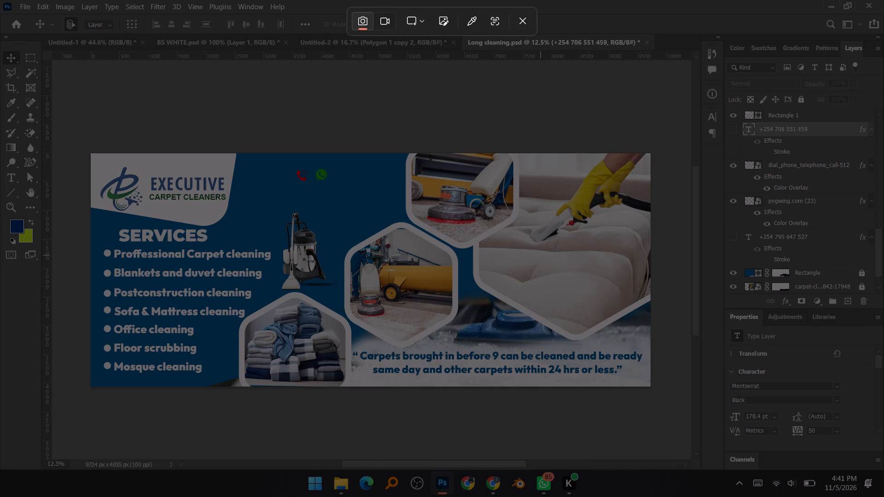
left_click_drag(92, 154, 590, 363)
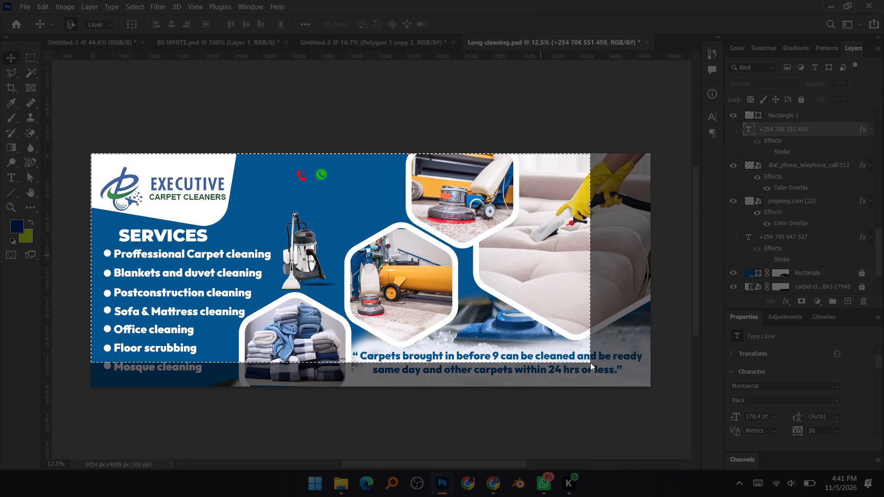
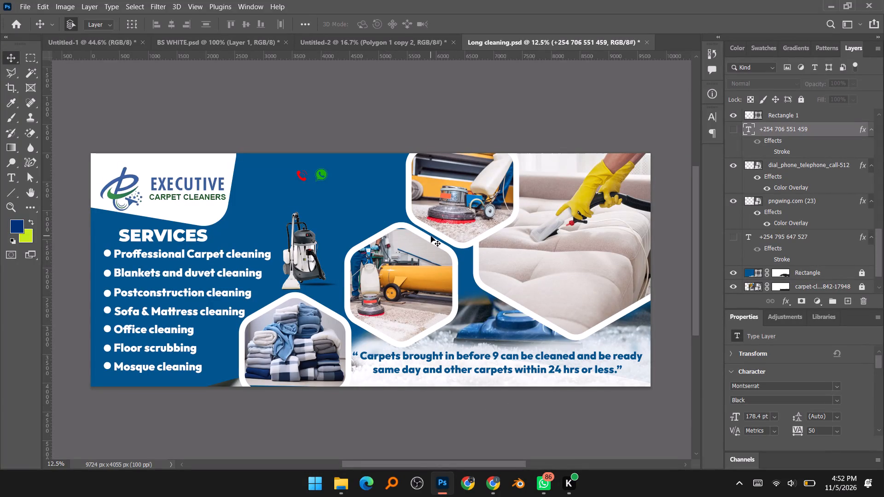
Delete the Executive Carpet Cleaners logo from the Long cleaning.psd banner and return to the Untitled-2 document.
scroll(459, 247, "down", 4)
scroll(461, 242, "down", 2, "alt")
scroll(460, 243, "up", 1)
scroll(460, 243, "up", 2, "alt")
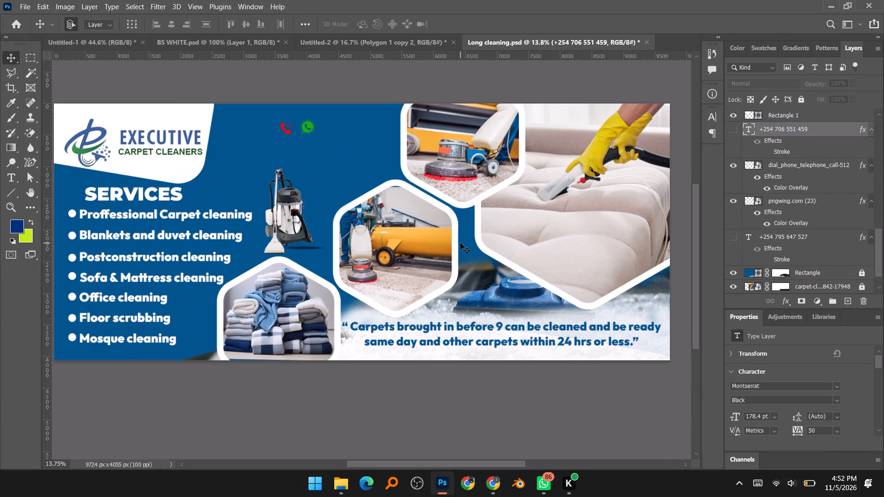
scroll(460, 242, "down", 3, "alt")
scroll(424, 203, "up", 4)
scroll(478, 194, "up", 2, "alt")
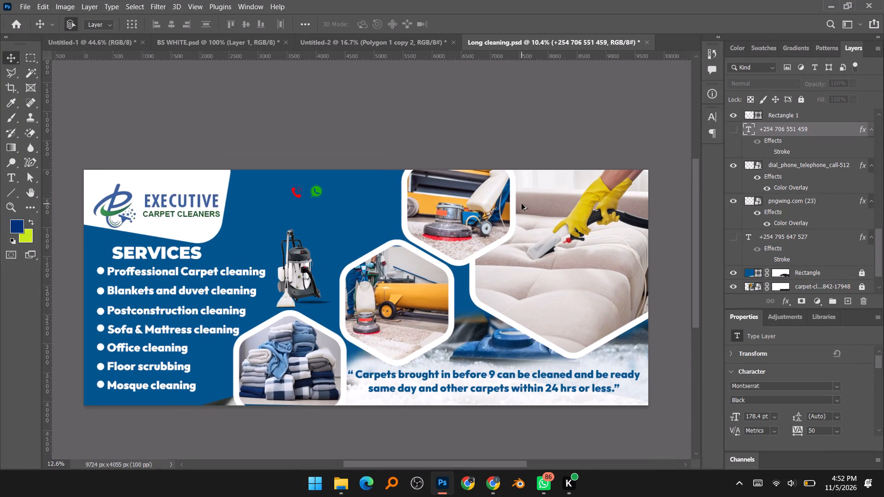
scroll(522, 204, "up", 1, "alt")
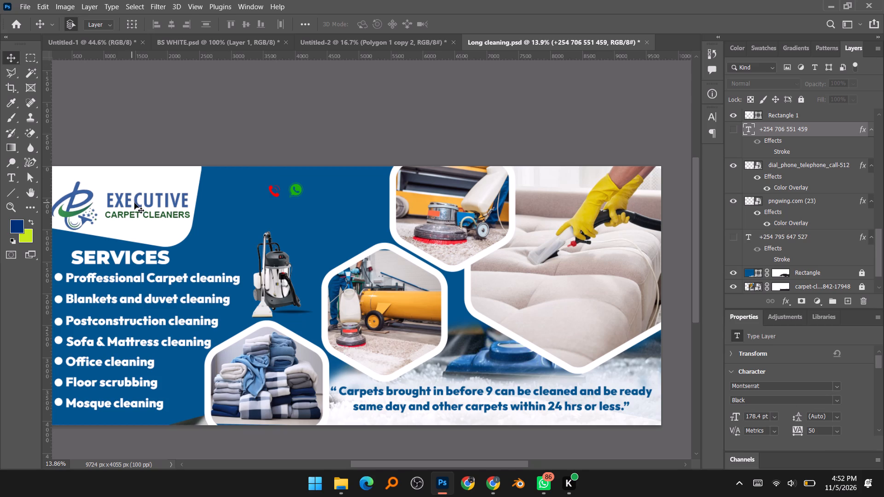
left_click_drag(136, 203, 140, 199)
key("BackSpace")
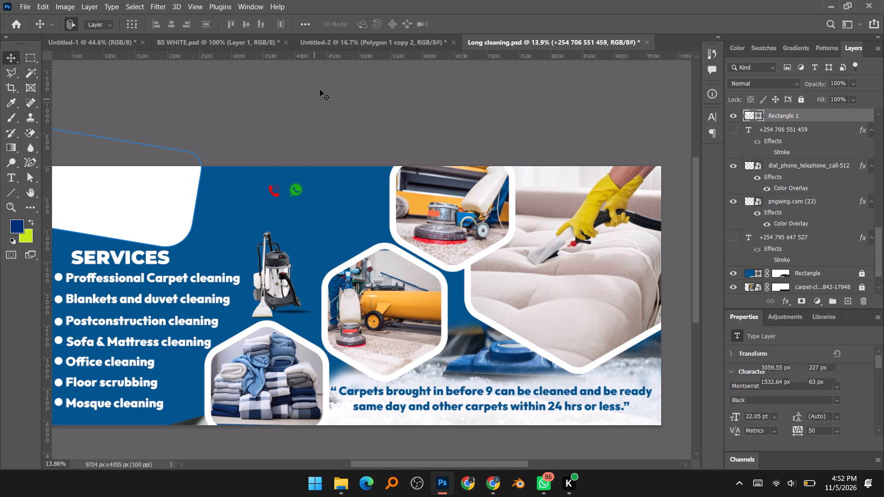
left_click(334, 43)
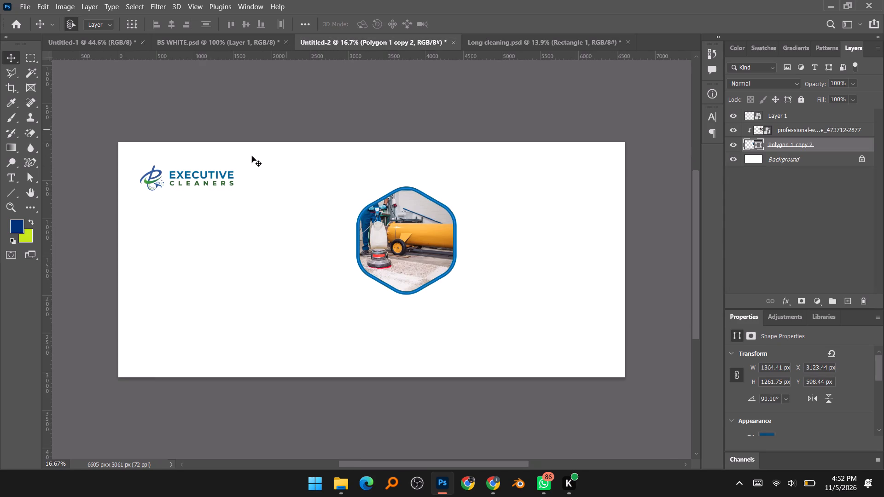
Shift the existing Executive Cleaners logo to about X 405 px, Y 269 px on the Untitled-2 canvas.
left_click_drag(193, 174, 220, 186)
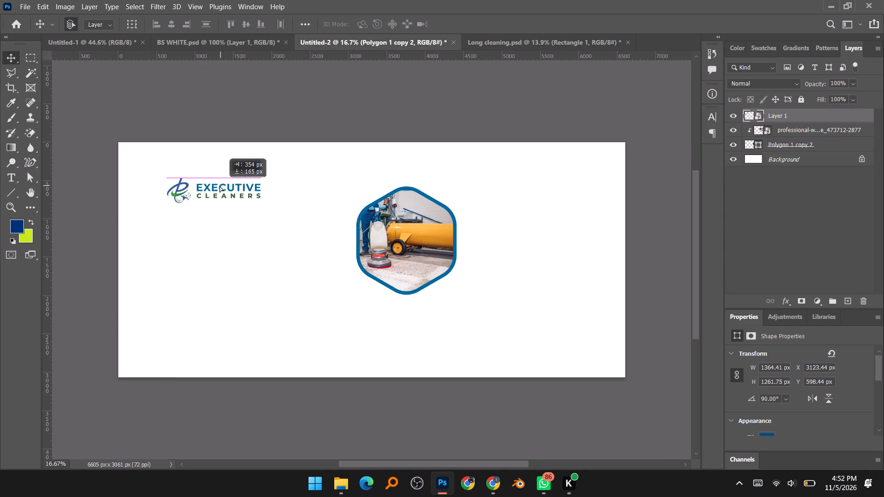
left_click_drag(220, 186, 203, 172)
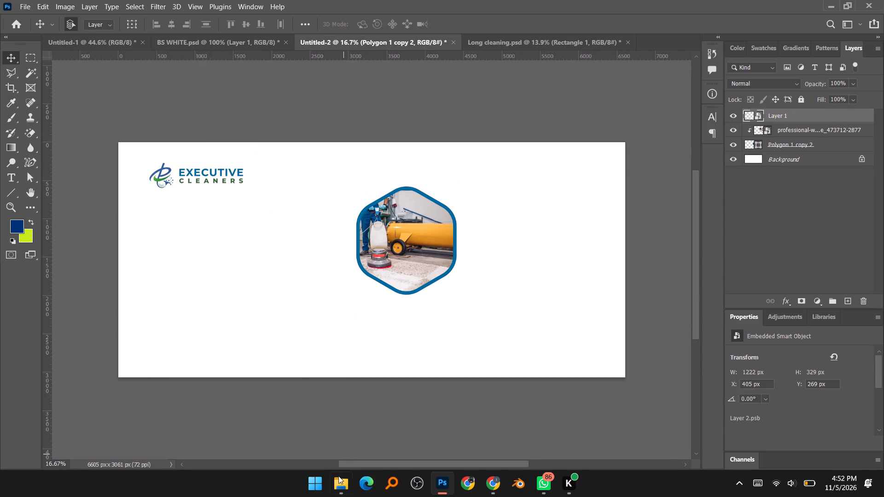
Place the LOGO image from the EXECUTIVE folder into Untitled-2, scaled to about 45% and positioned just below the existing logo.
left_click(334, 487)
scroll(538, 286, "up", 7)
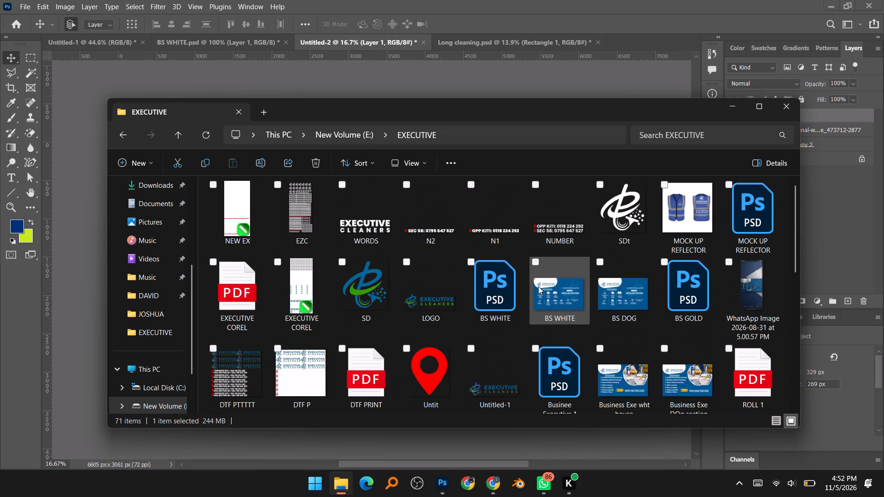
scroll(538, 286, "up", 1)
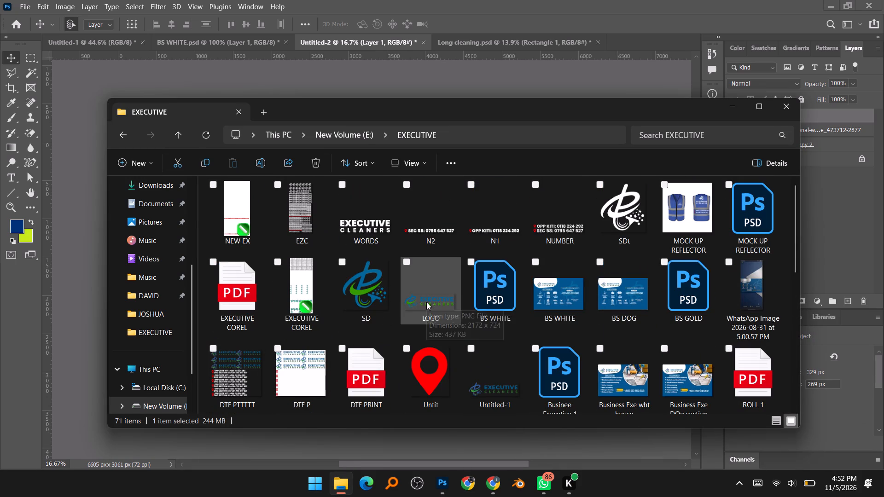
left_click_drag(426, 303, 326, 271)
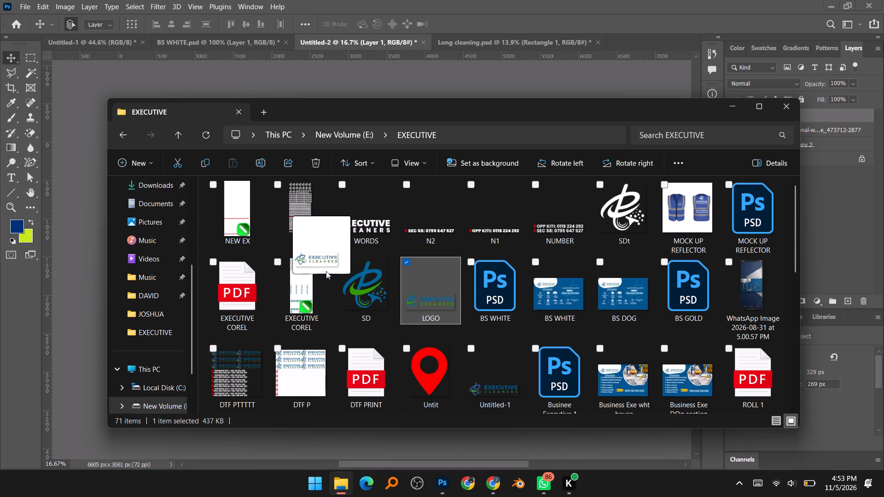
left_click_drag(326, 271, 69, 122)
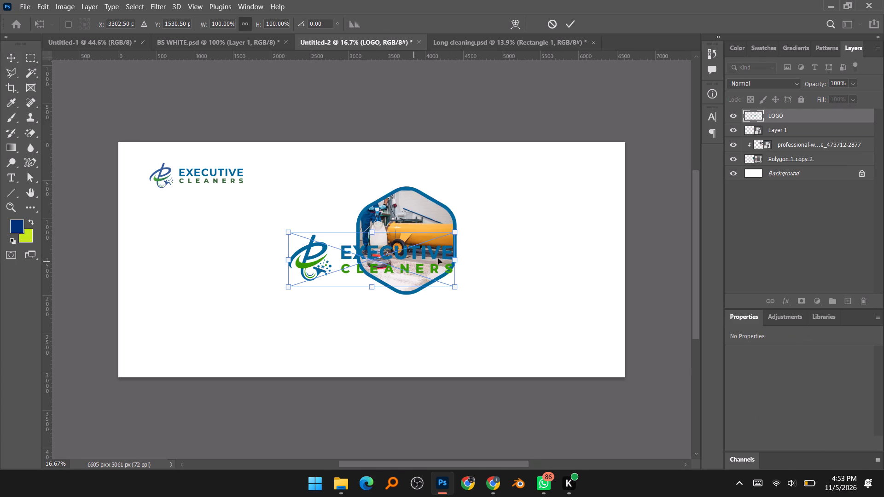
left_click_drag(456, 231, 413, 254)
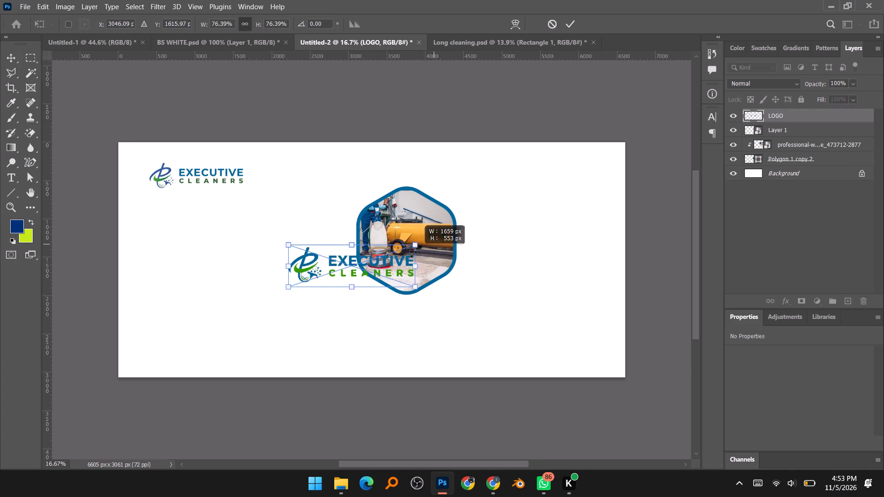
left_click_drag(413, 254, 369, 276)
left_click_drag(314, 276, 236, 258)
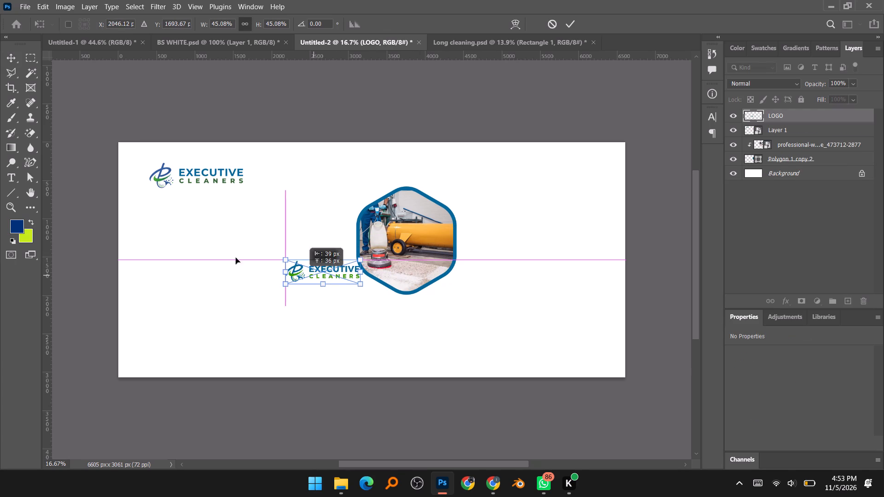
left_click_drag(236, 258, 187, 210)
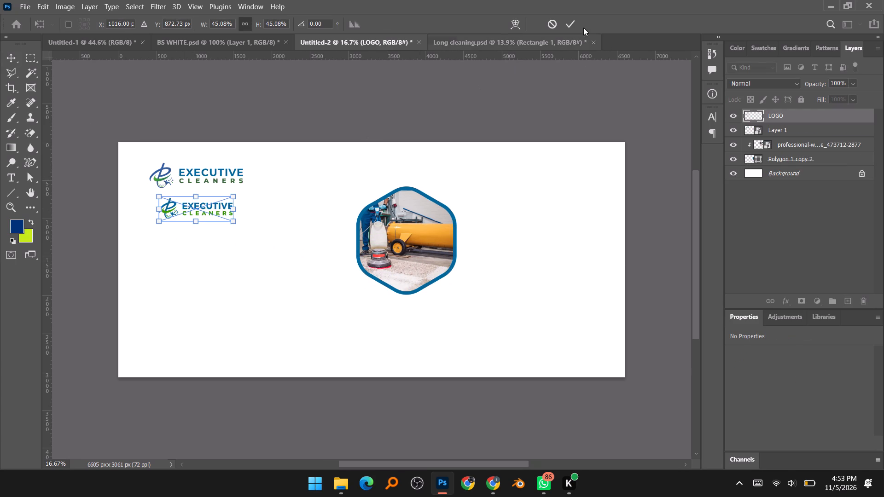
left_click(570, 23)
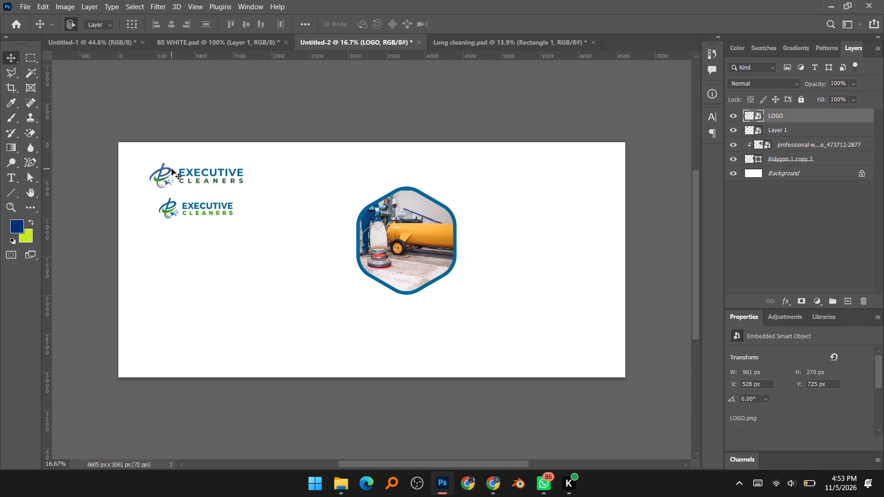
Delete the old logo on Layer 1 and move the new LOGO into the canvas's upper-left corner, about X 228 px, Y 252 px.
left_click_drag(170, 170, 222, 170)
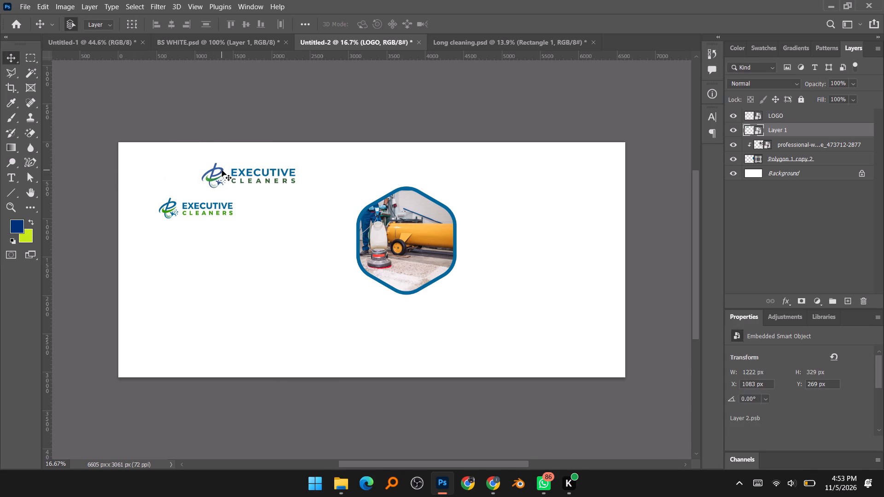
key("BackSpace")
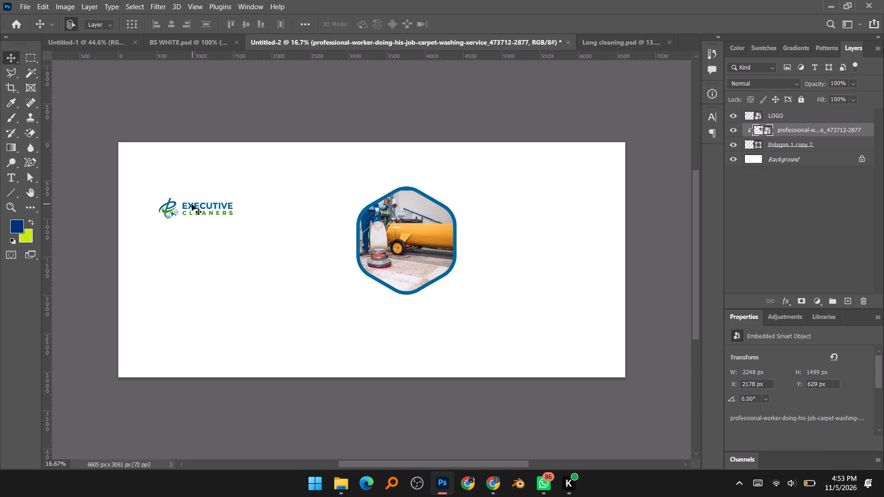
left_click_drag(191, 205, 168, 168)
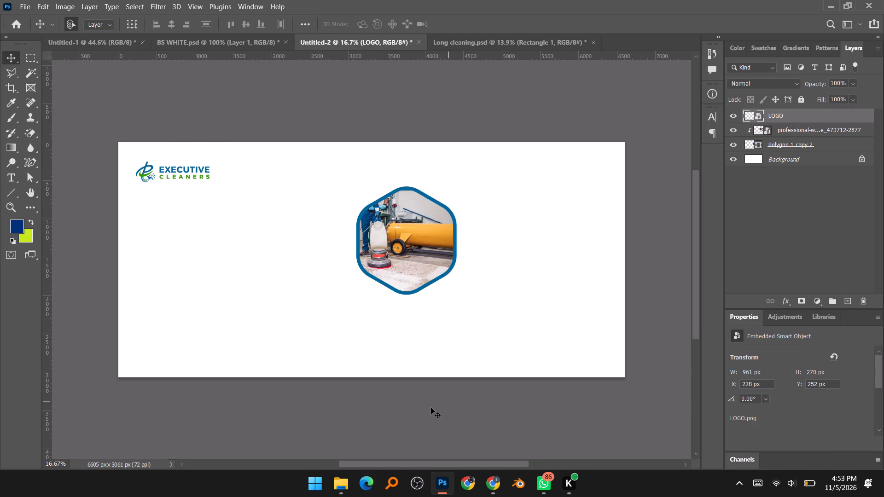
Look over the BS WHITE.psd services design and switch to the Long cleaning.psd banner.
left_click(212, 40)
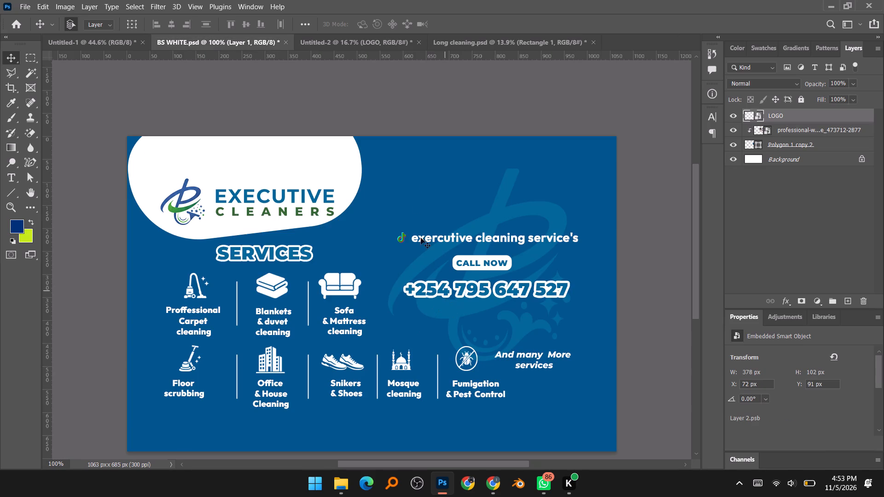
left_click(484, 45)
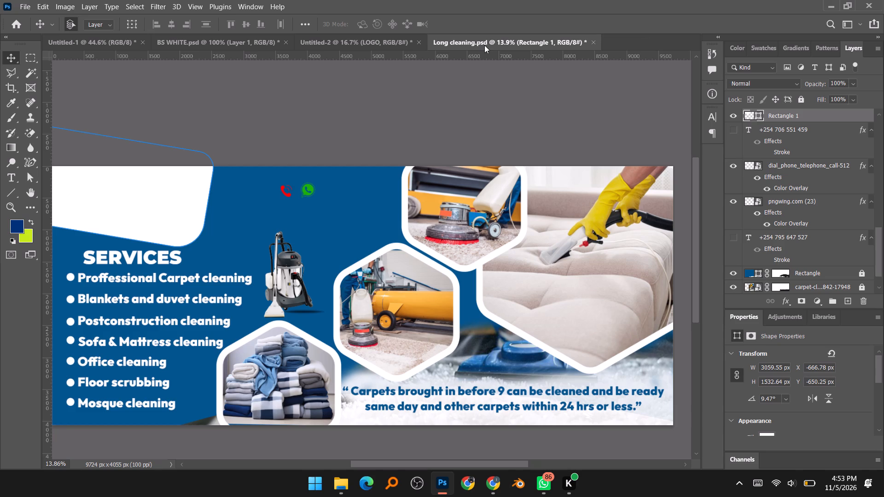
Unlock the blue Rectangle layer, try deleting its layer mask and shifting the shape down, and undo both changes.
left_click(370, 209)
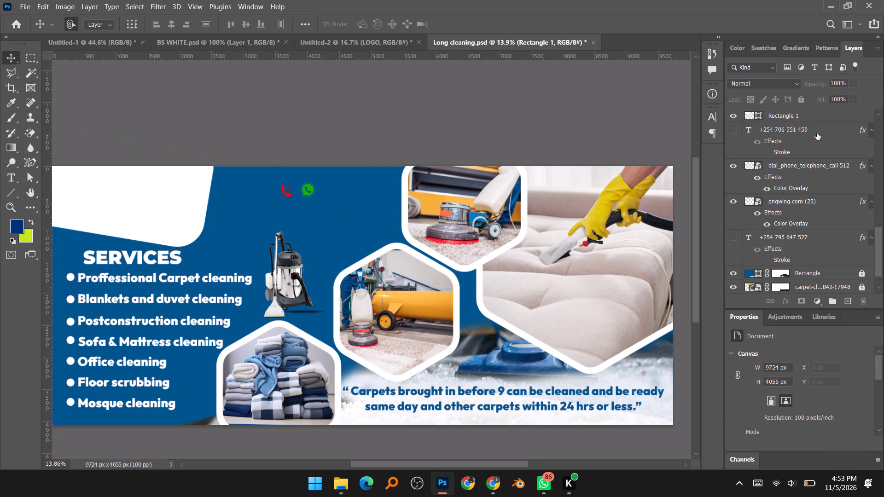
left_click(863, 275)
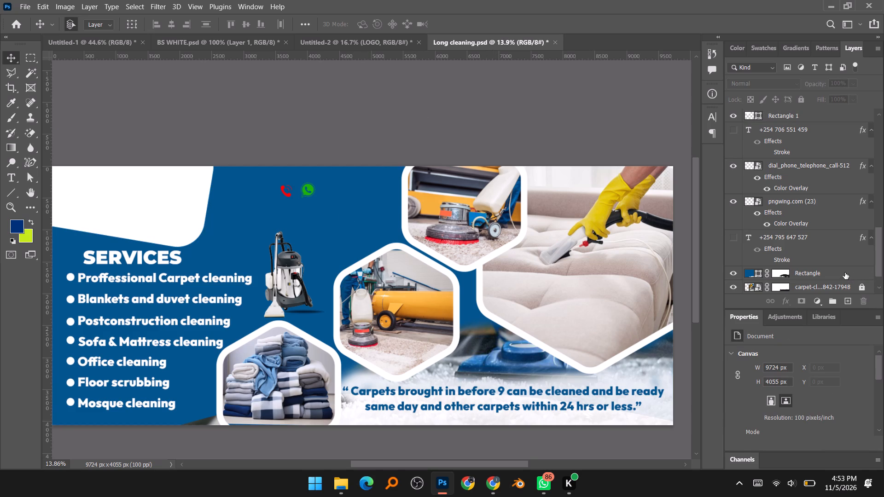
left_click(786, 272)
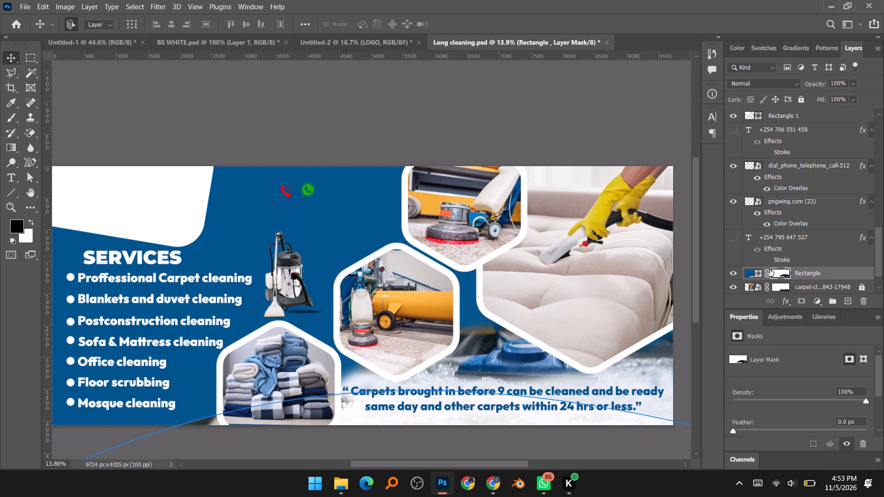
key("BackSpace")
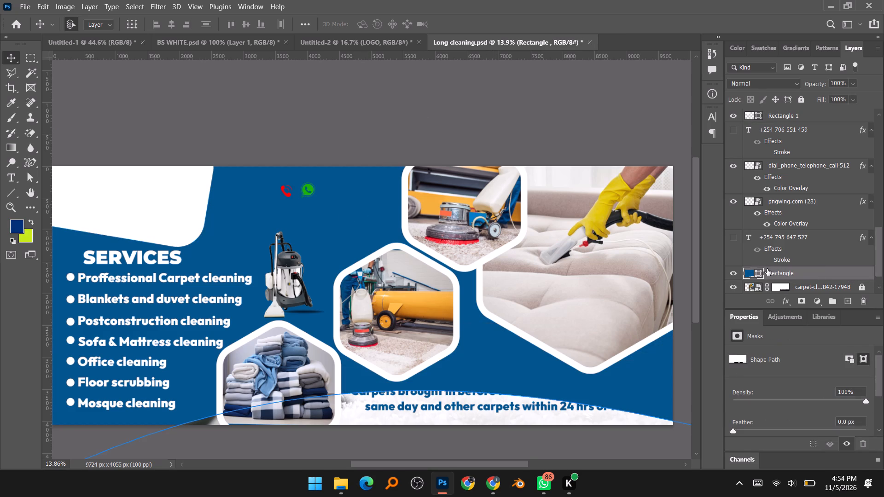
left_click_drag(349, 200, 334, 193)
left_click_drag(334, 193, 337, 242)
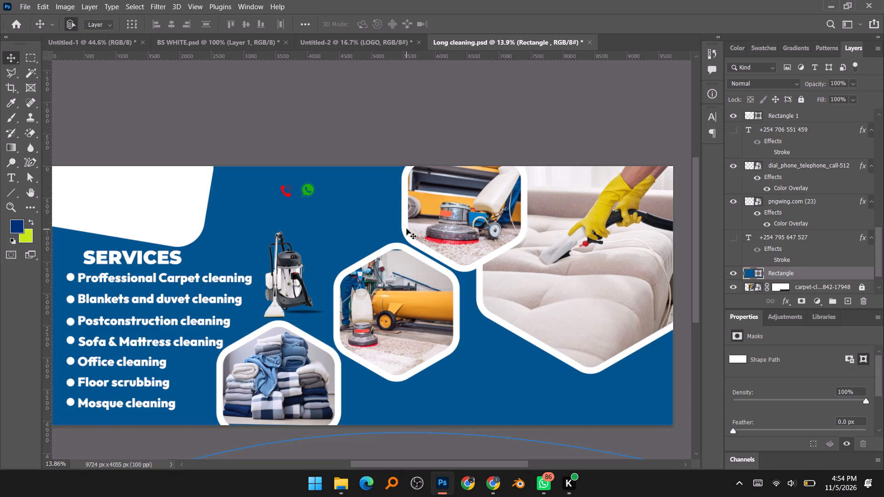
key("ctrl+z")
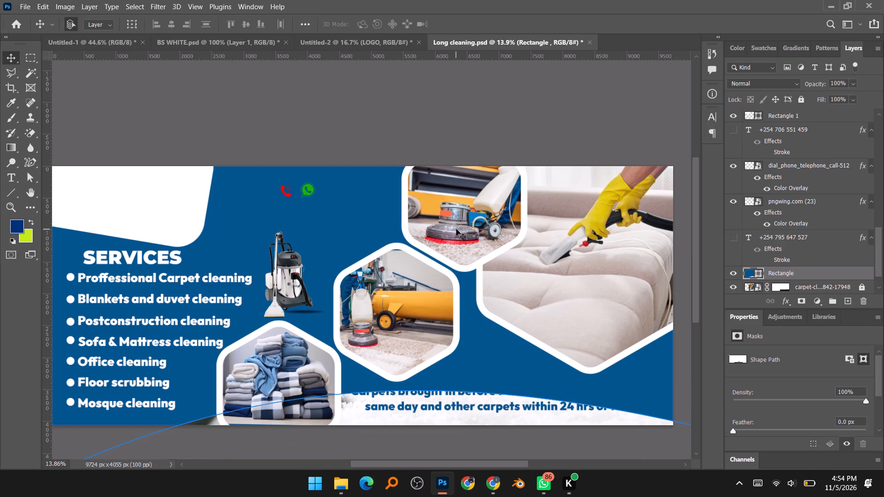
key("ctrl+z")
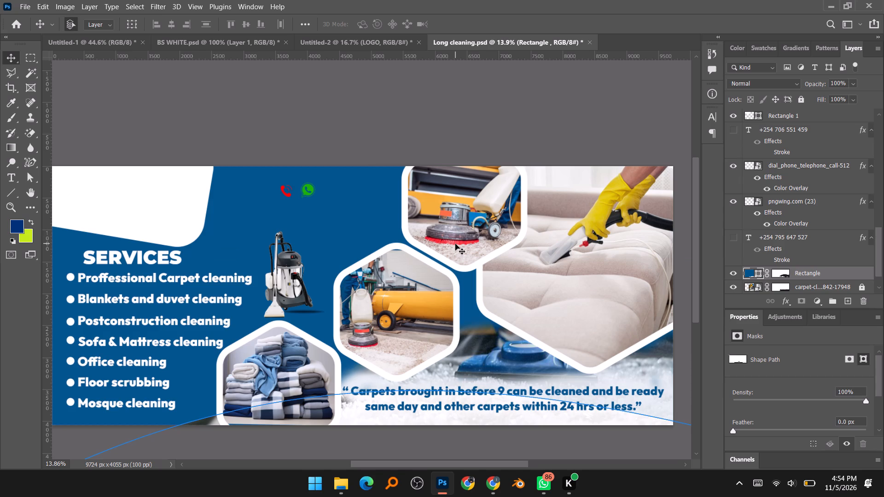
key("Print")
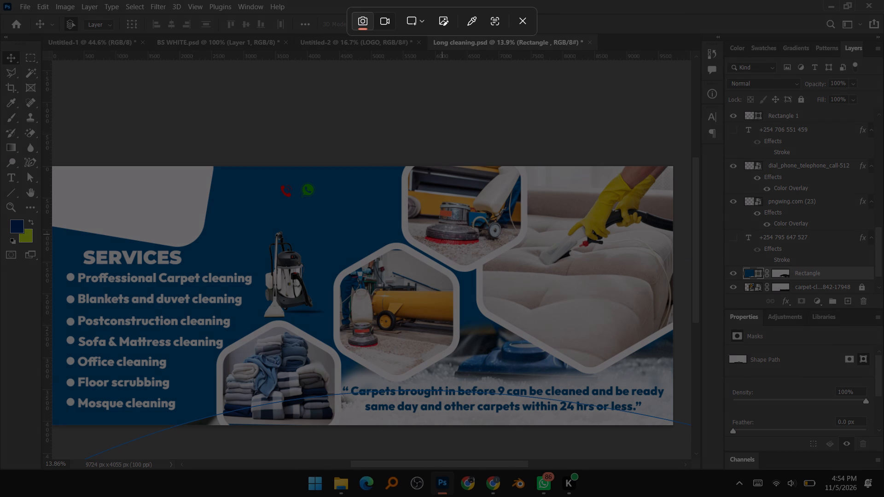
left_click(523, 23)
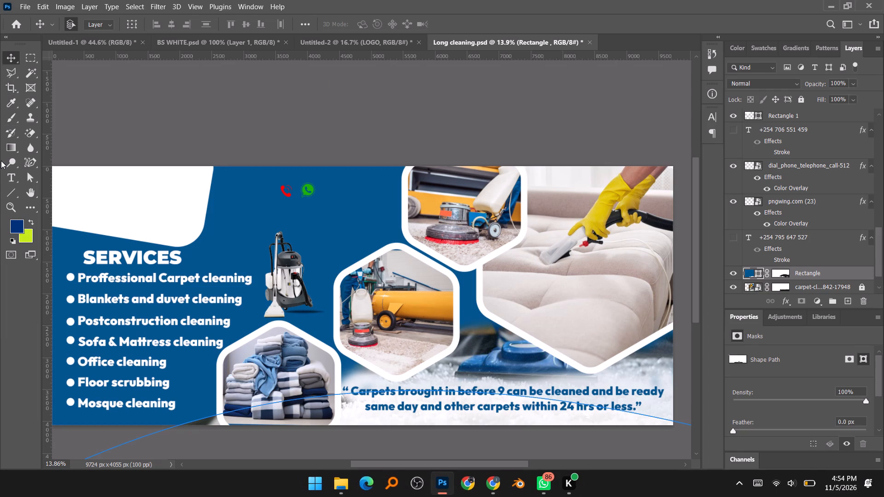
Sample the blue of the Long cleaning banner's background as the foreground colour with the Eyedropper.
left_click(11, 103)
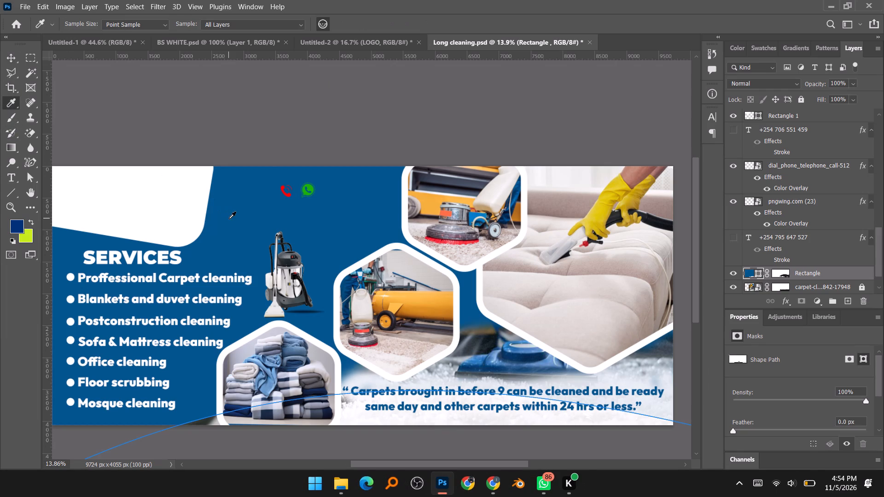
left_click(235, 219)
left_click(5, 56)
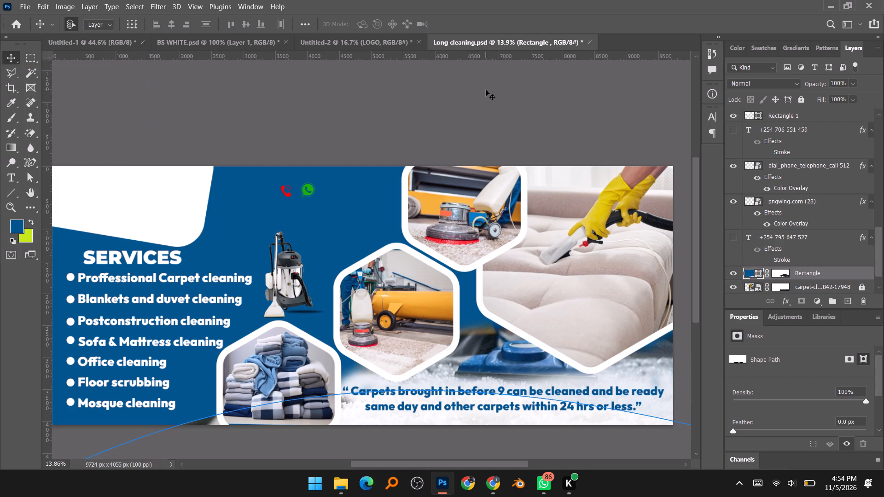
Add a solid colour fill layer in blue #006699 directly above the Background layer in Untitled-2.
left_click(332, 48)
left_click(227, 245)
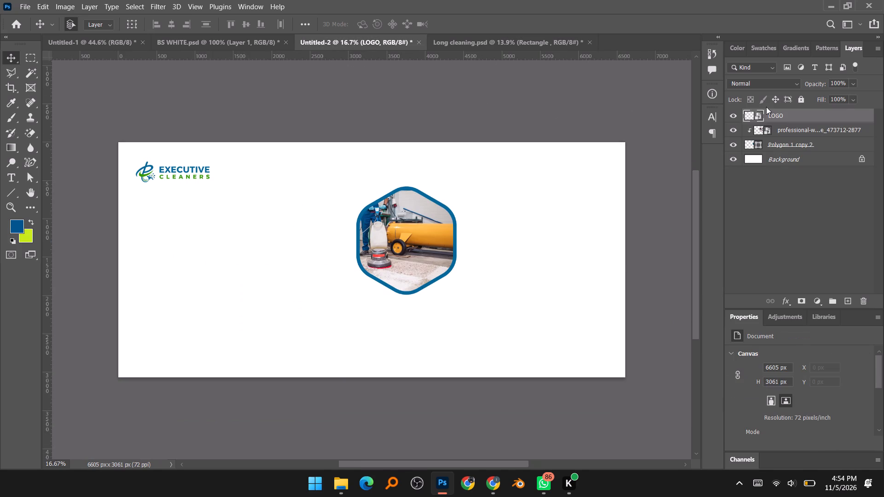
left_click(810, 158)
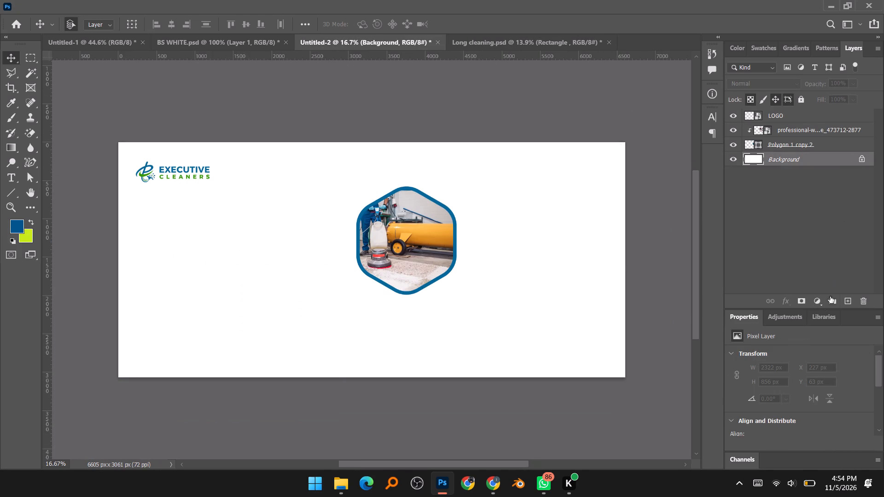
left_click(822, 300)
left_click(808, 101)
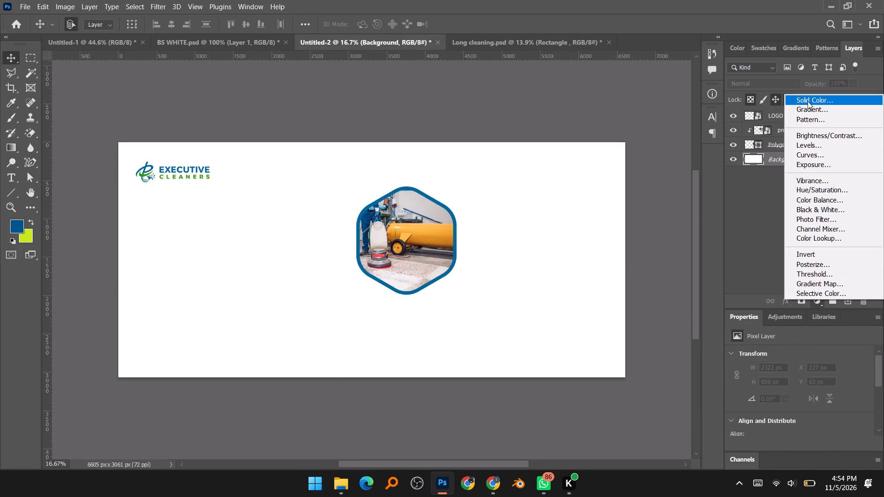
left_click(522, 118)
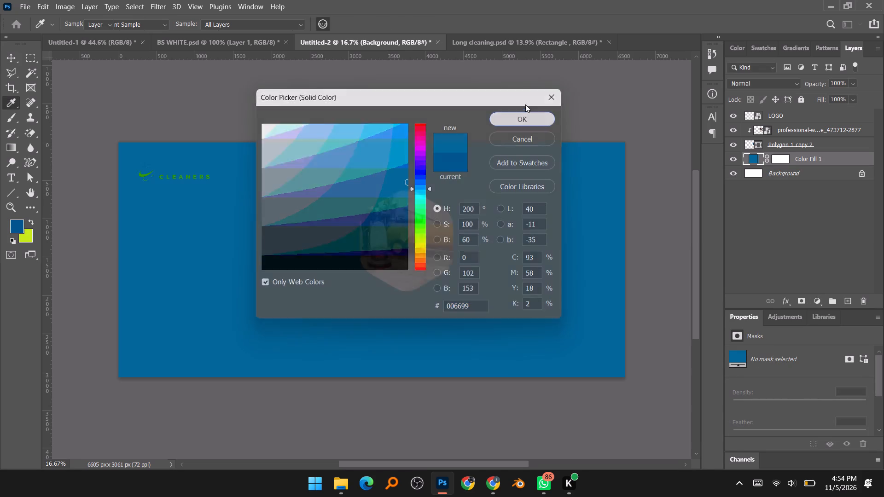
Copy the white rounded Rectangle 1 from Long cleaning.psd into Untitled-2 and place it behind the logo, about X -1596 px, Y -1124 px.
left_click(468, 43)
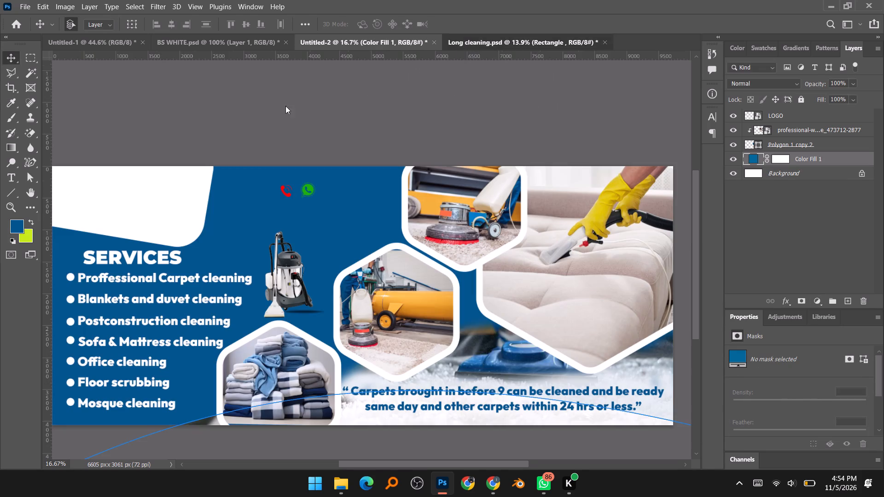
left_click_drag(177, 199, 319, 40)
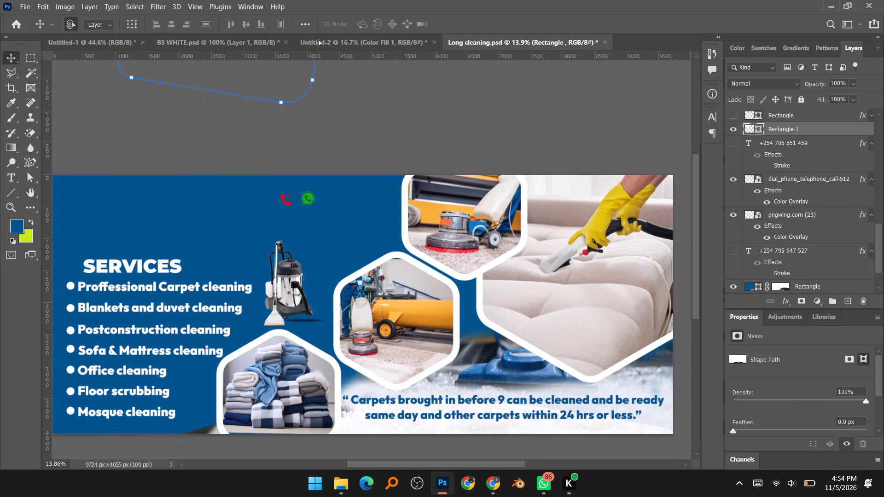
left_click_drag(319, 40, 184, 179)
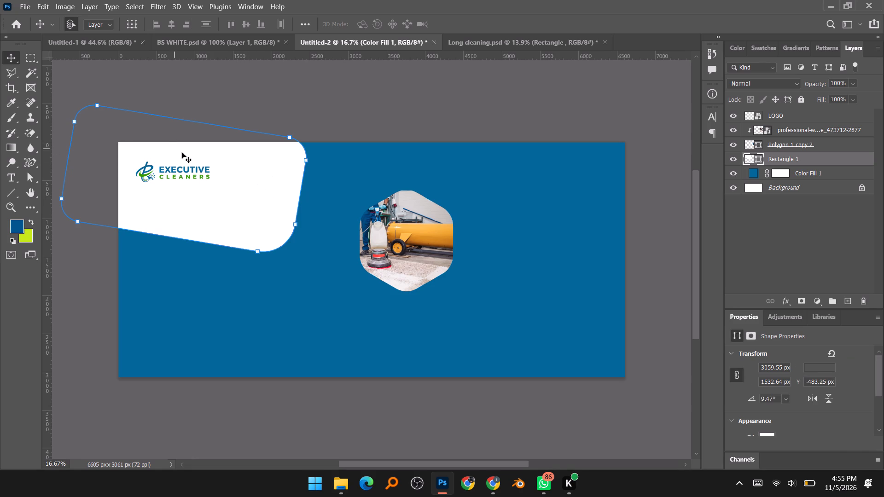
left_click_drag(210, 203, 160, 169)
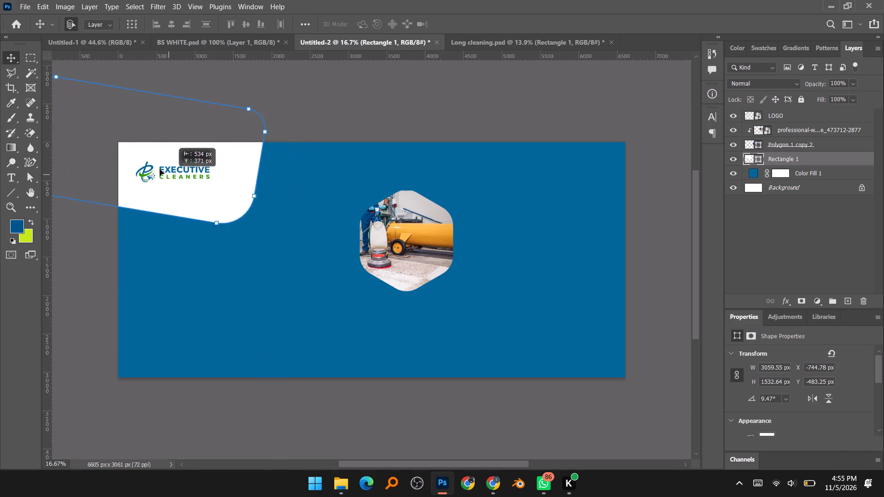
left_click_drag(160, 169, 148, 154)
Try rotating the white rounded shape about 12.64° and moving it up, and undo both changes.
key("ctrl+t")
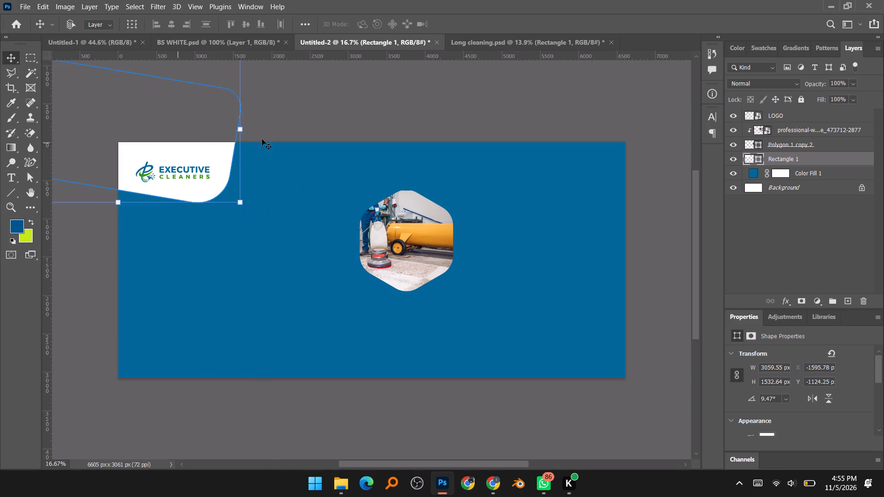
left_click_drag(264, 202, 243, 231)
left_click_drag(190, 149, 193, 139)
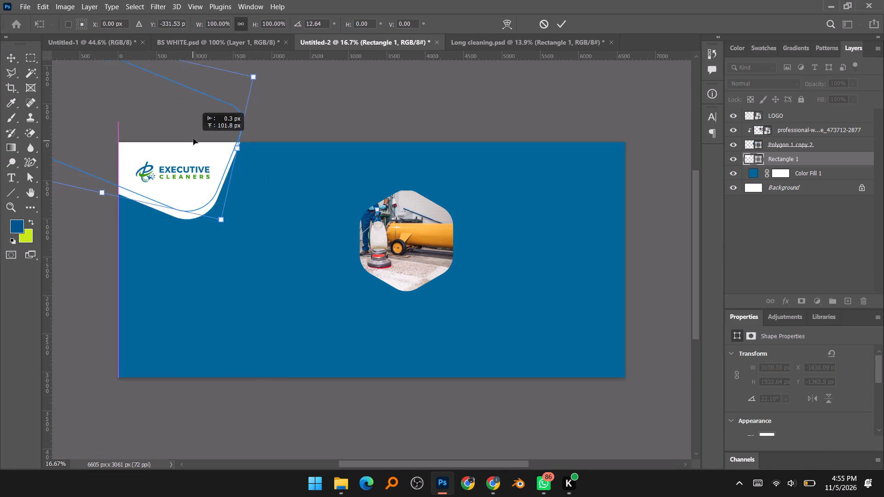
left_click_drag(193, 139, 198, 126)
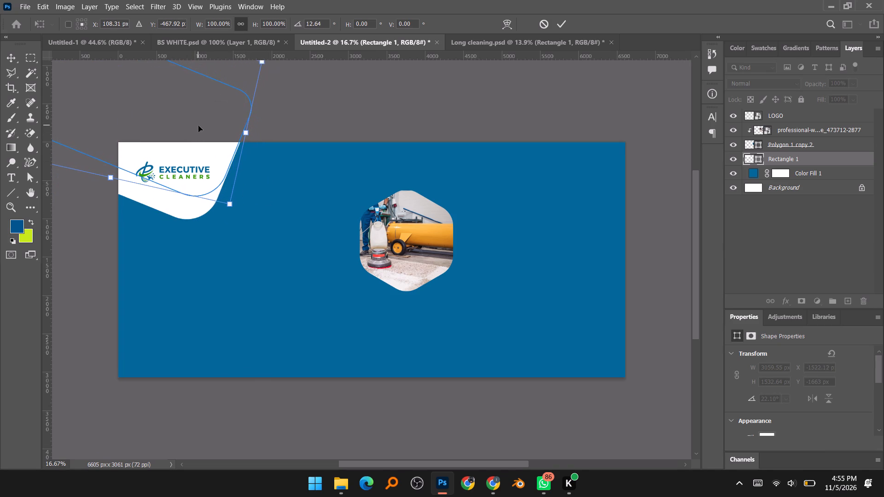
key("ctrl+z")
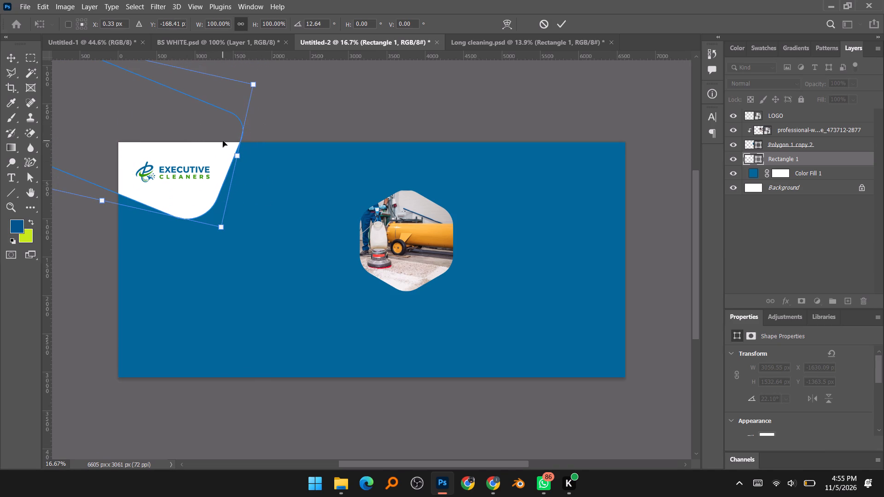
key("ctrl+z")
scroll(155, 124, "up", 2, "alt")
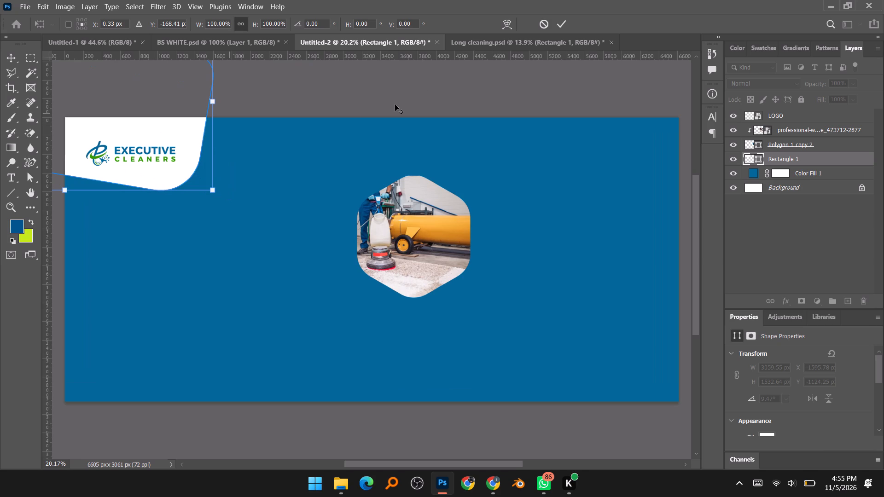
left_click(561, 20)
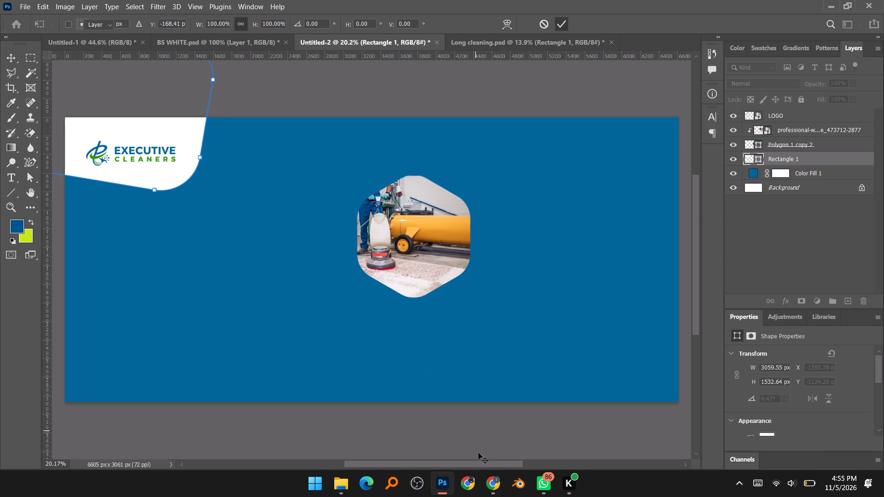
Enlarge the Executive Cleaners logo proportionally to about 64.5%.
left_click_drag(471, 462, 433, 465)
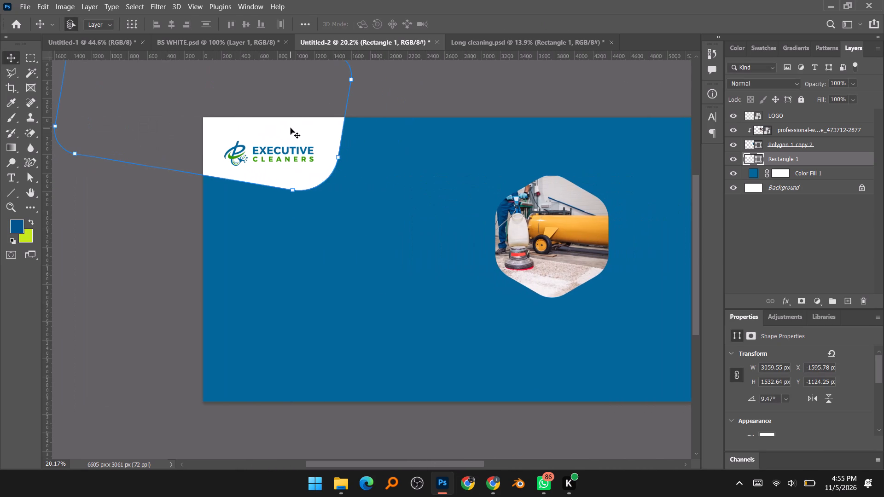
scroll(291, 128, "up", 5)
scroll(291, 157, "up", 7, "alt")
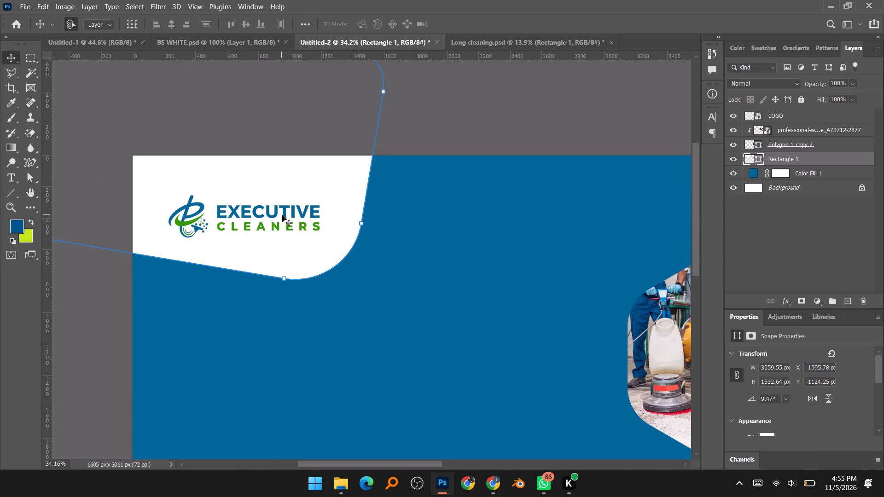
left_click(285, 214)
key("ctrl+t")
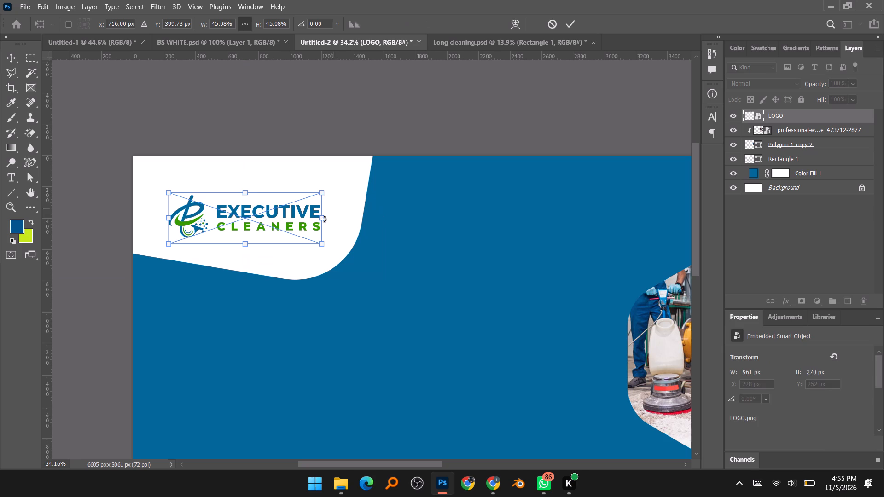
left_click_drag(321, 218, 387, 212)
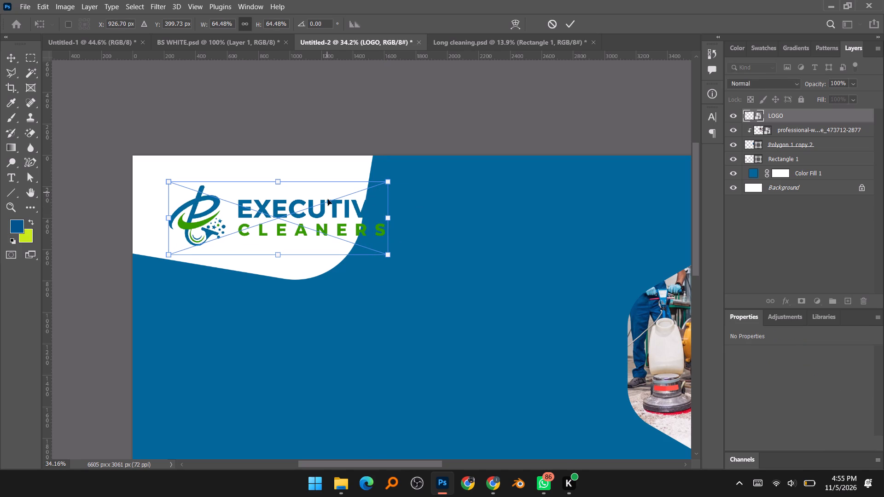
left_click(569, 23)
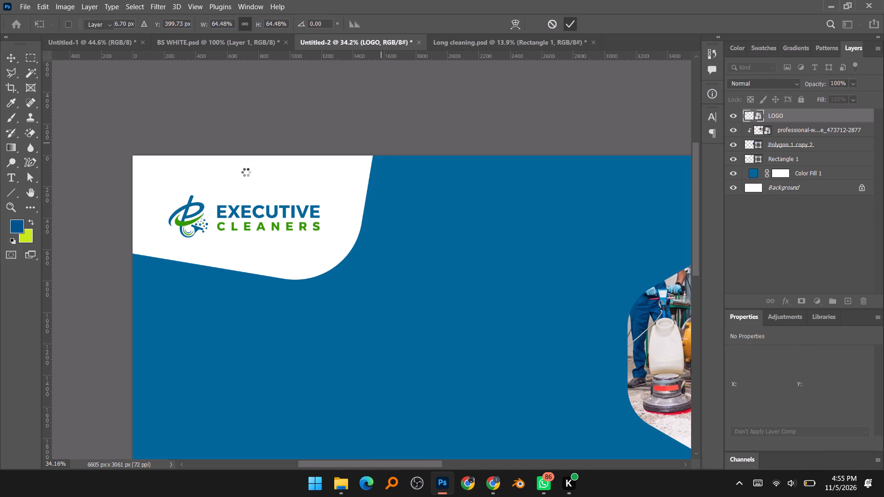
Shift the white rounded shape horizontally to about X -1275 px so it frames the whole enlarged logo.
left_click_drag(236, 175, 276, 180)
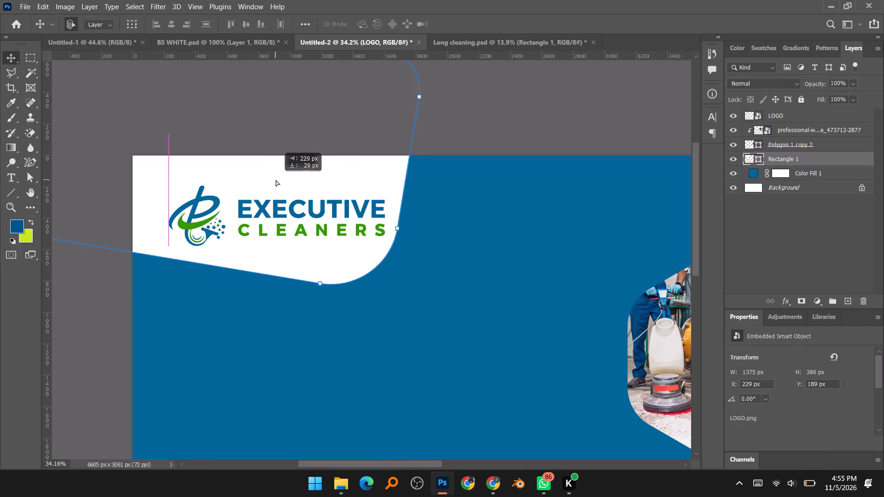
left_click_drag(276, 180, 286, 168)
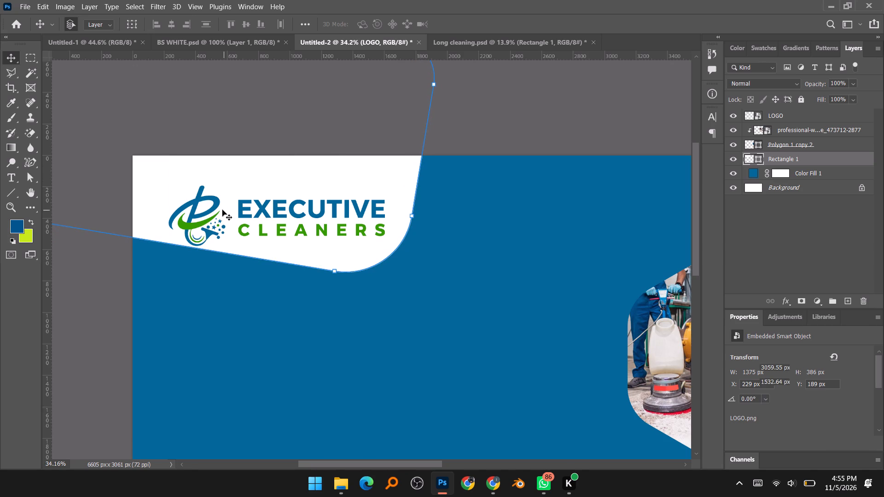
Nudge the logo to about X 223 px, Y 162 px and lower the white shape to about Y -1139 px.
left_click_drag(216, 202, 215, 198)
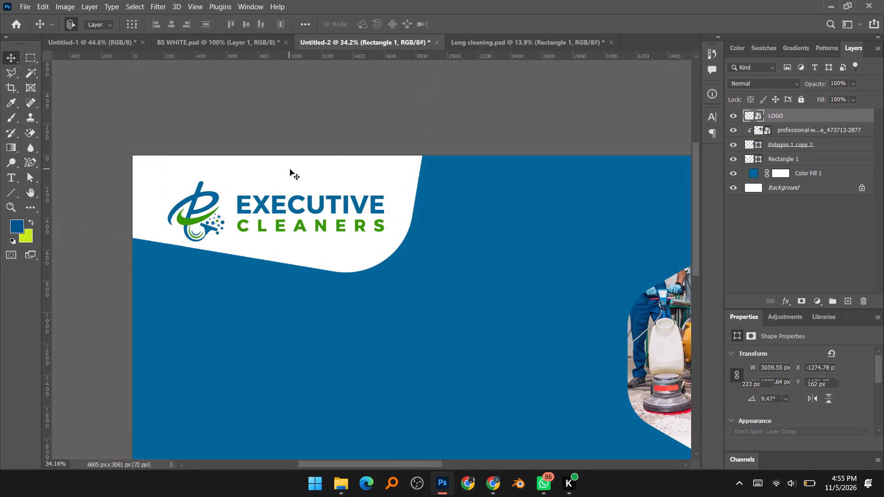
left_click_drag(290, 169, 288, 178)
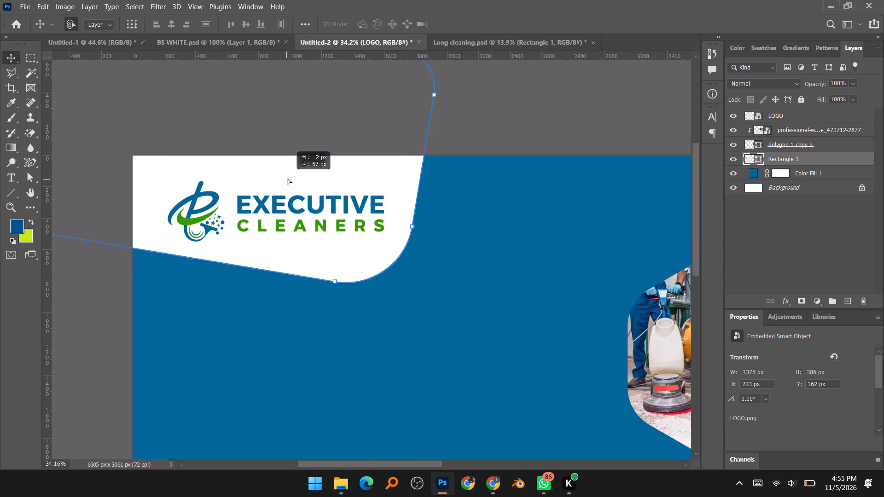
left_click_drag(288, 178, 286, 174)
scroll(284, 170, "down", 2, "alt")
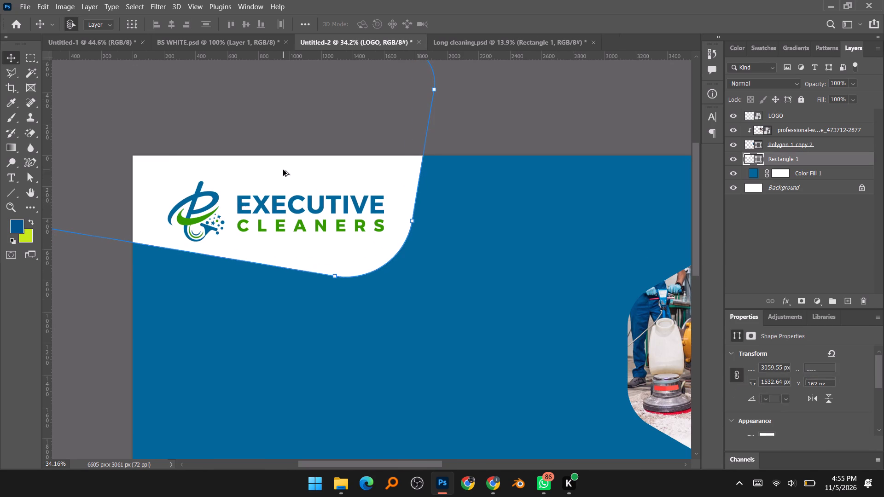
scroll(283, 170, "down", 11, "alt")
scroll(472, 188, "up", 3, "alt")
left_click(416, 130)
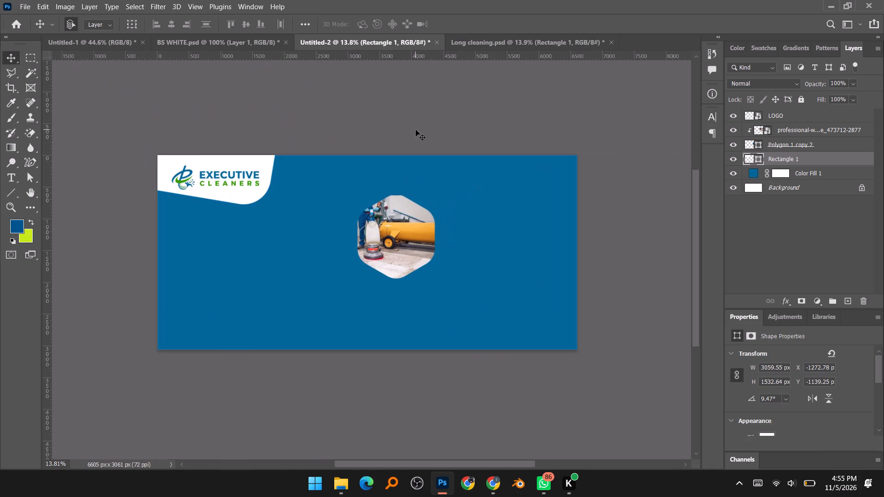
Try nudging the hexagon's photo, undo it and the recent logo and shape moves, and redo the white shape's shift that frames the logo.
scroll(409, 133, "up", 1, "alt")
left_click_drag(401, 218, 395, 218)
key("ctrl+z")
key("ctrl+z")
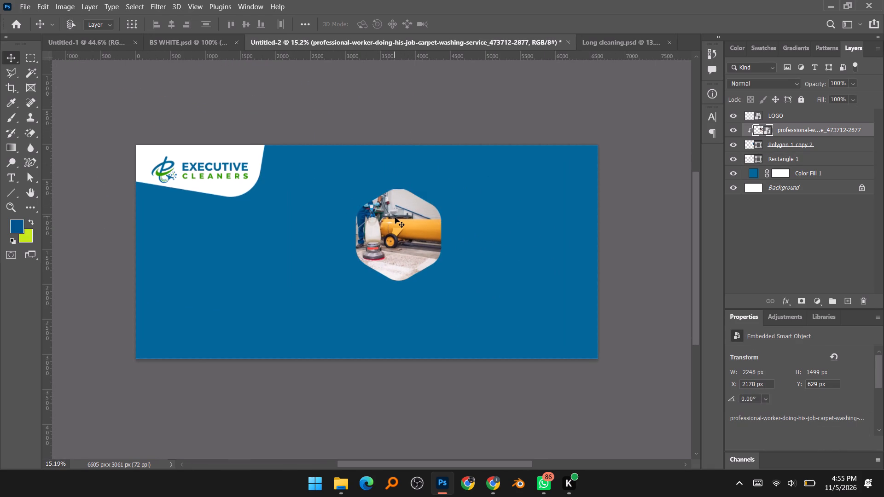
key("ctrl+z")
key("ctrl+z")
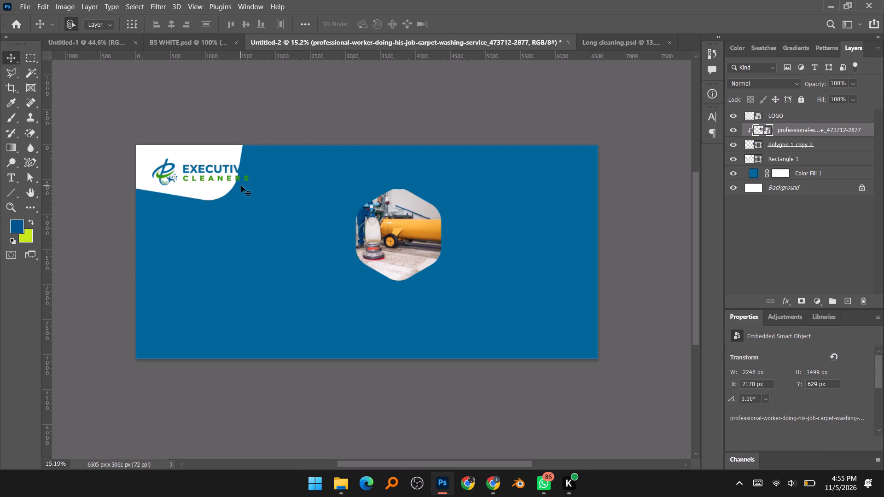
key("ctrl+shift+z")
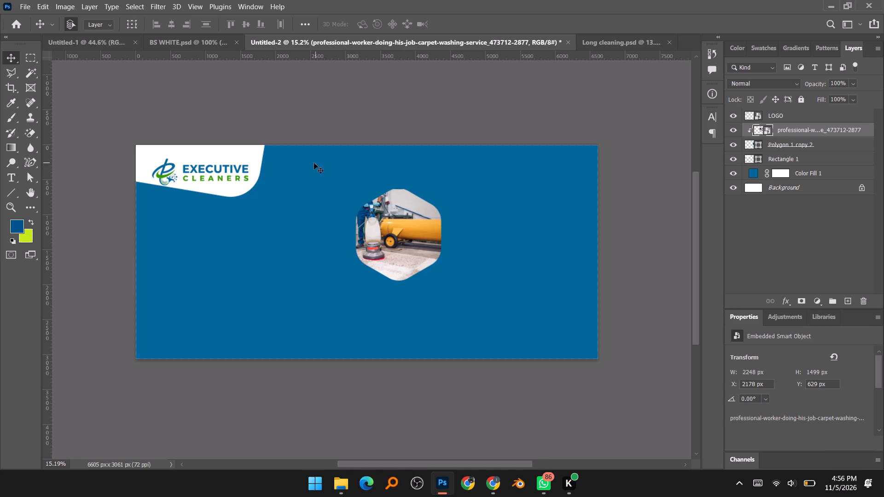
Delete the clipped carpet-cleaning worker photo together with its Polygon 1 copy 2 hexagon.
left_click(369, 174)
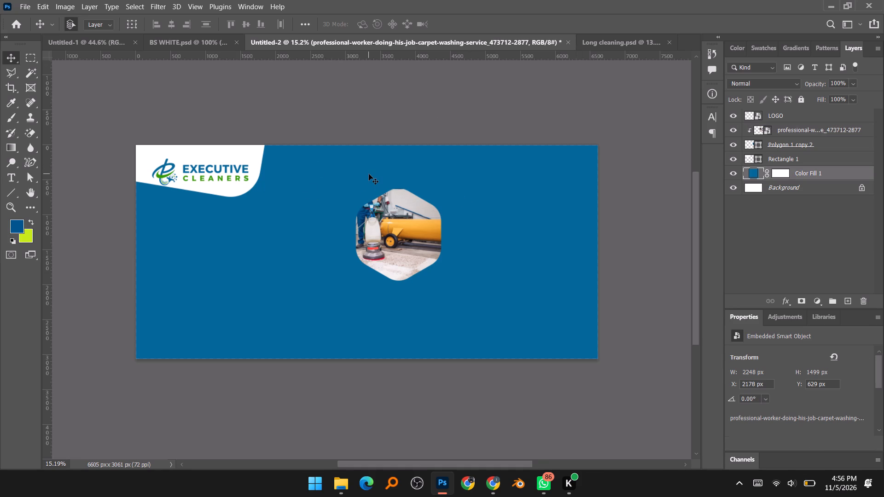
left_click_drag(434, 310, 386, 205)
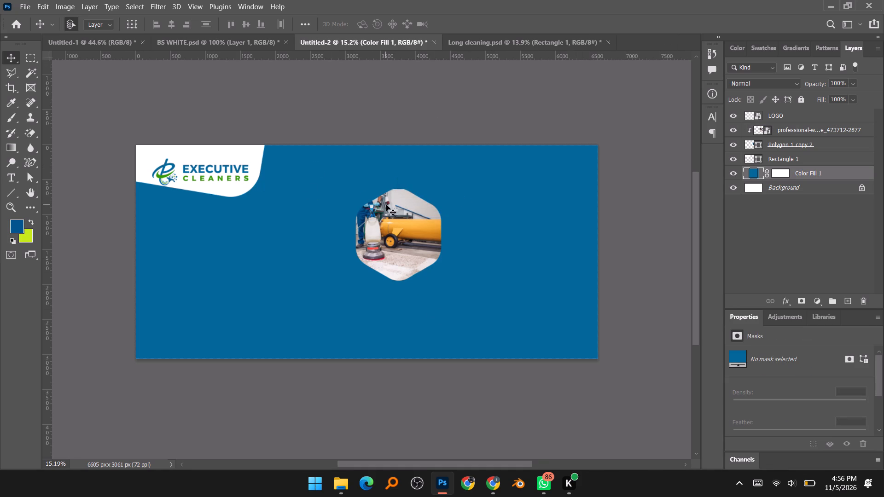
left_click_drag(442, 336, 369, 223)
left_click(792, 135)
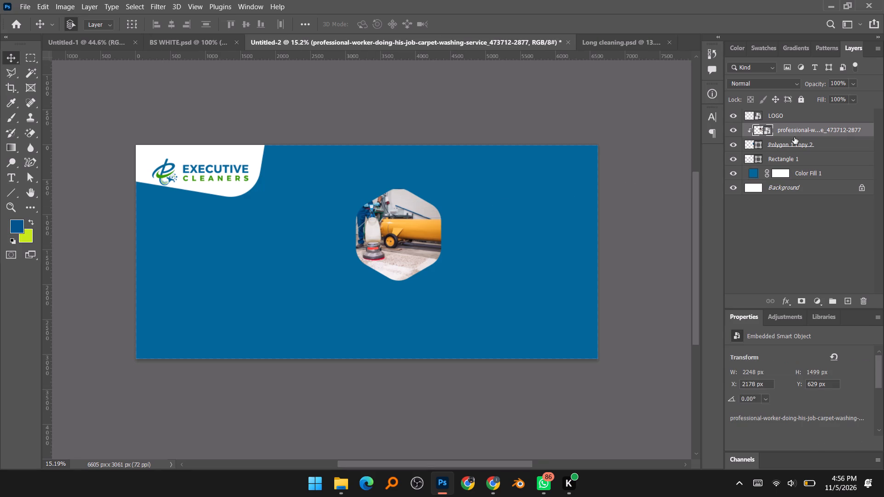
left_click(807, 145, "shift")
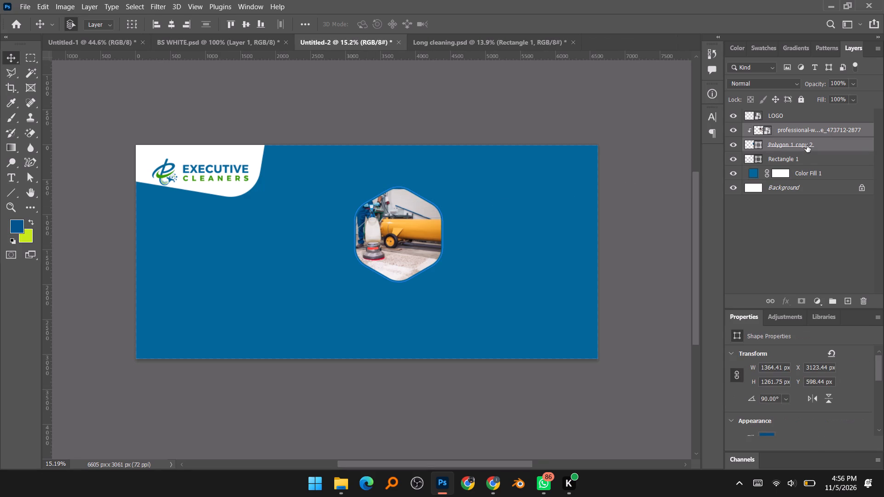
key("BackSpace")
Lock the blue Color Fill 1 layer.
left_click(799, 145)
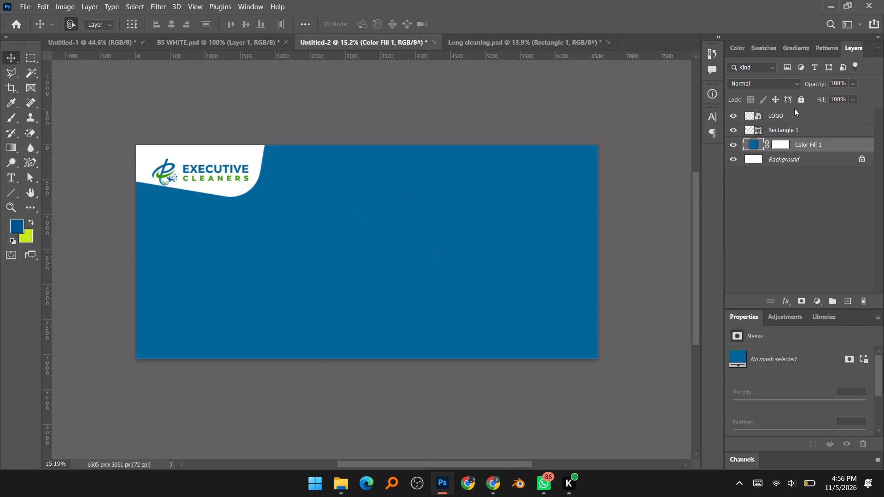
left_click(798, 99)
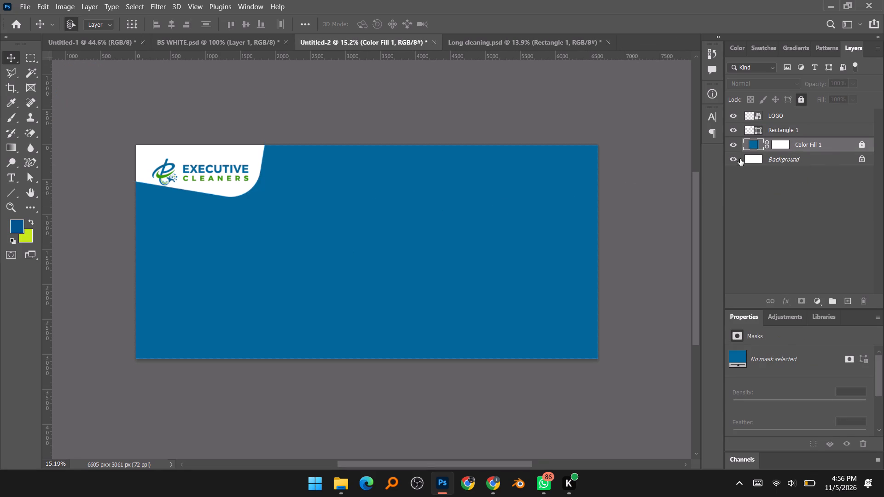
Hide the white Background layer beneath the blue fill.
left_click(732, 160)
Copy the services texts, vacuum cleaner, hexagons with their photos and blue Rectangle shape from Long cleaning.psd into Untitled-2.
left_click(506, 43)
scroll(414, 145, "down", 4, "alt")
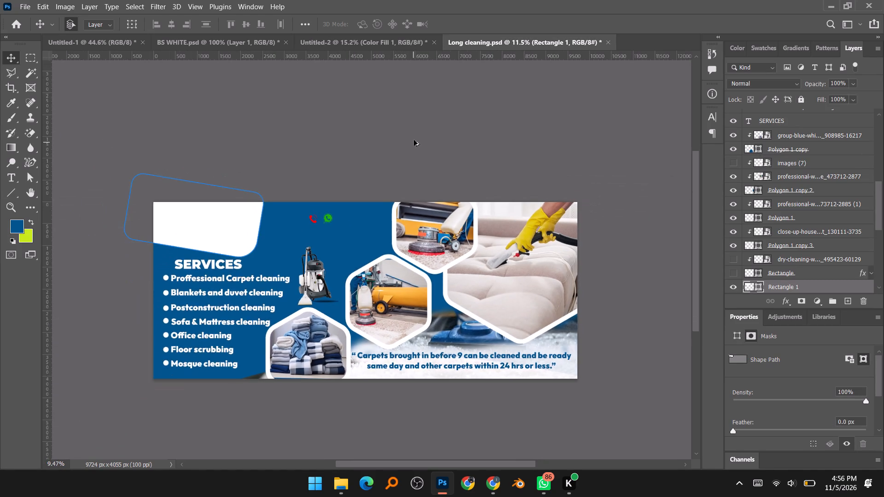
scroll(414, 140, "down", 3, "alt")
scroll(401, 202, "up", 3, "alt")
scroll(367, 254, "up", 1, "alt")
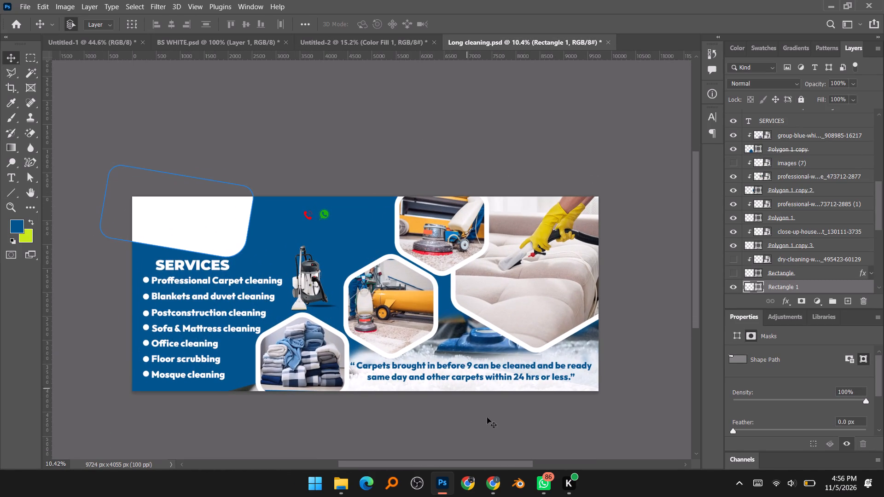
left_click_drag(584, 438, 360, 342)
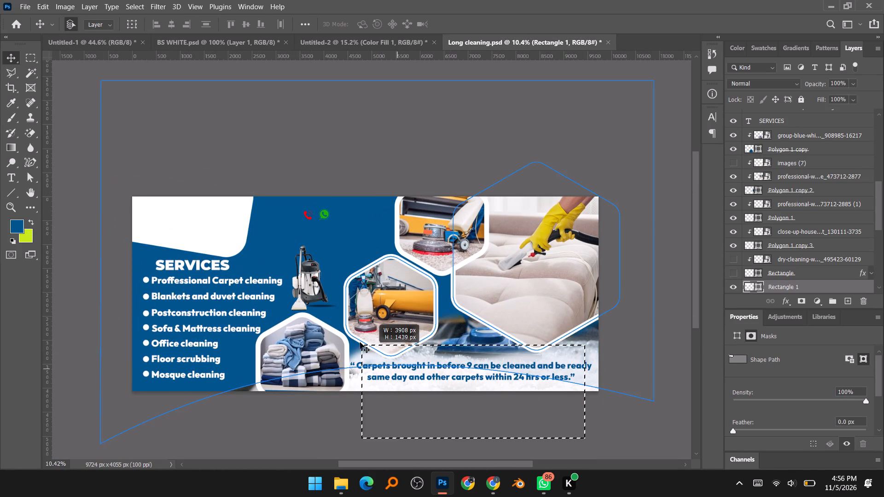
left_click_drag(360, 342, 189, 268)
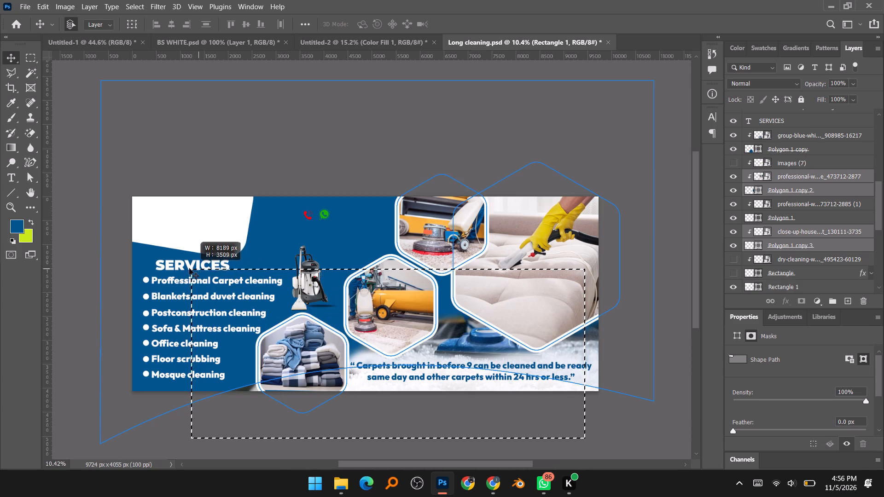
left_click_drag(189, 268, 181, 266)
left_click_drag(205, 282, 188, 273)
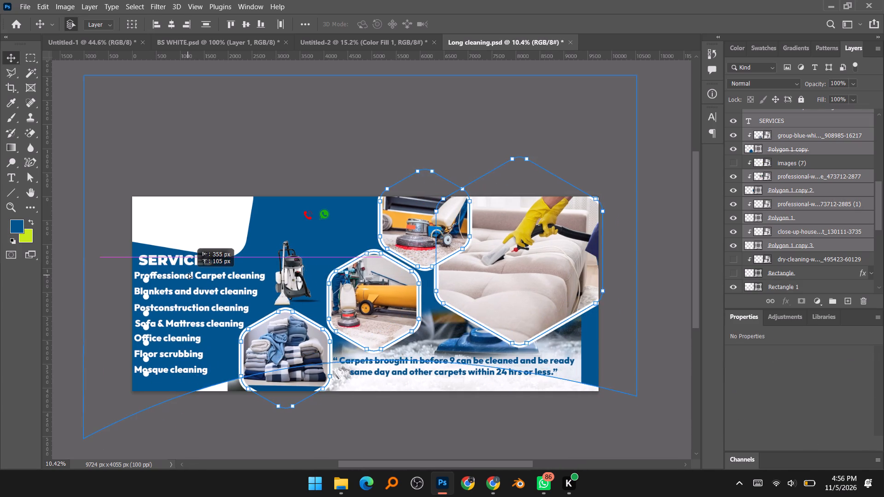
left_click_drag(188, 273, 268, 75)
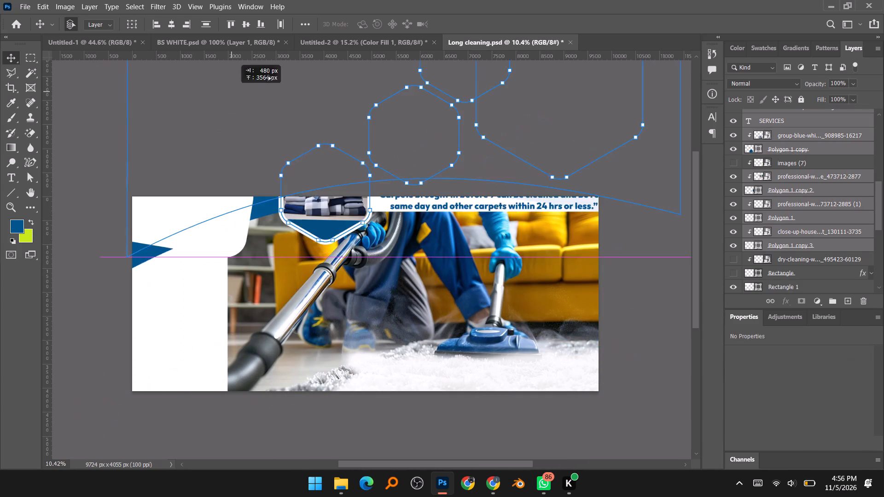
left_click_drag(268, 75, 298, 173)
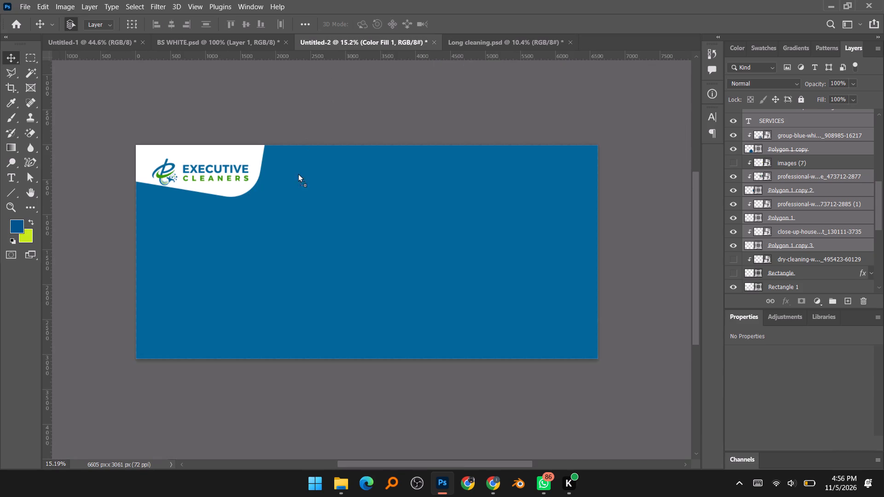
left_click_drag(298, 173, 291, 256)
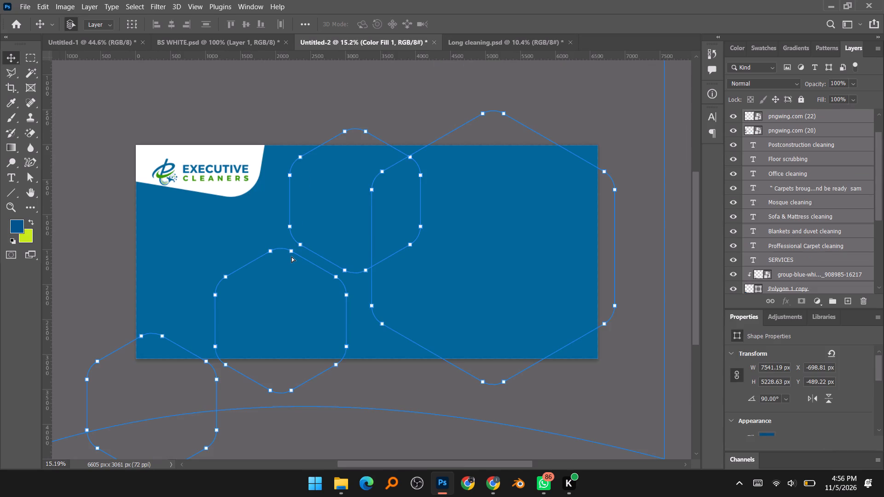
Scale the copied hexagon shapes to about 49% and centre them around X 4412 px, Y 1471 px on the banner.
key("ctrl+t")
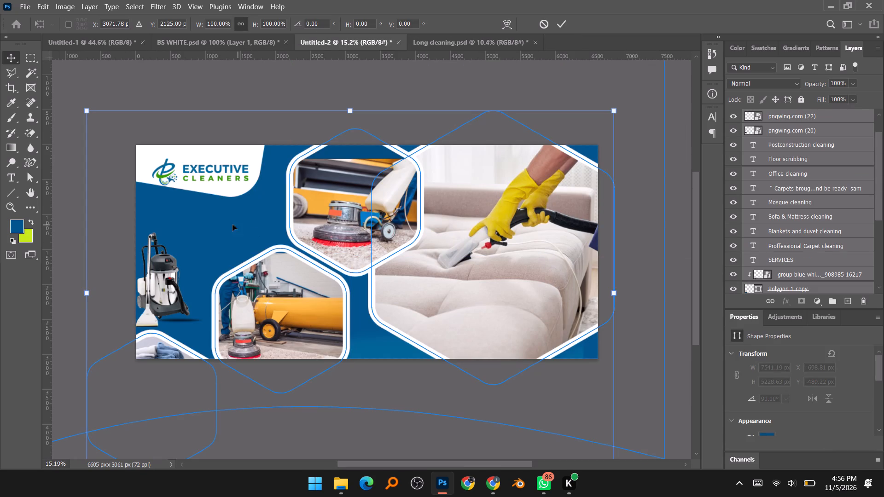
left_click_drag(86, 296, 95, 293)
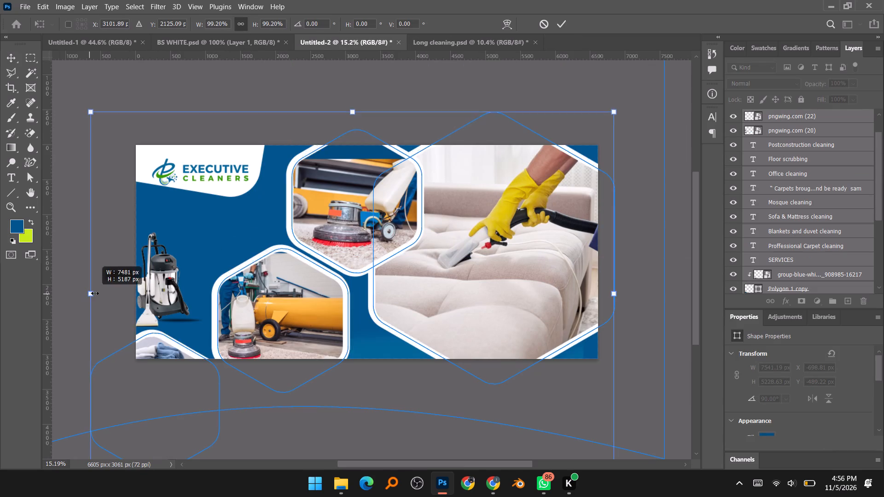
left_click_drag(95, 293, 355, 246)
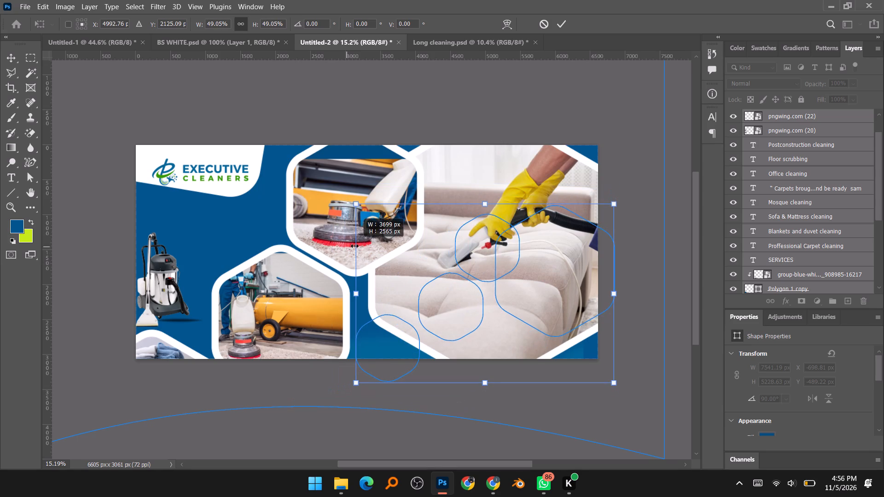
left_click_drag(460, 300, 427, 259)
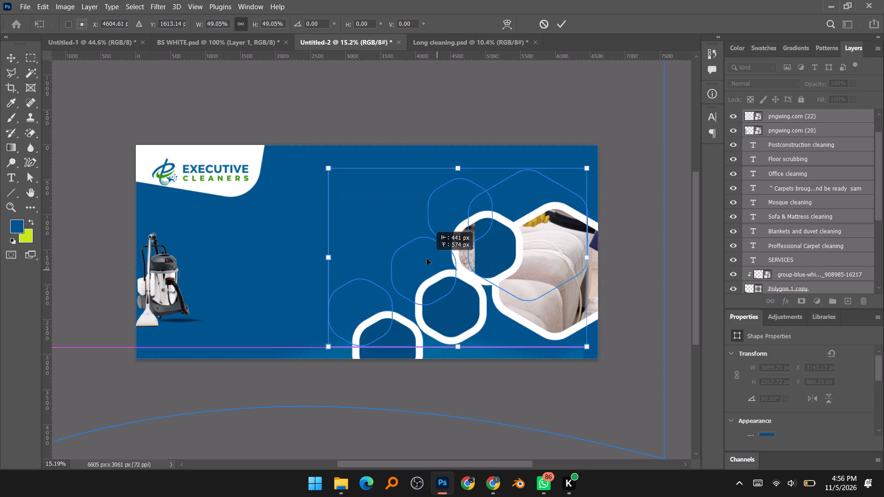
left_click_drag(427, 259, 421, 254)
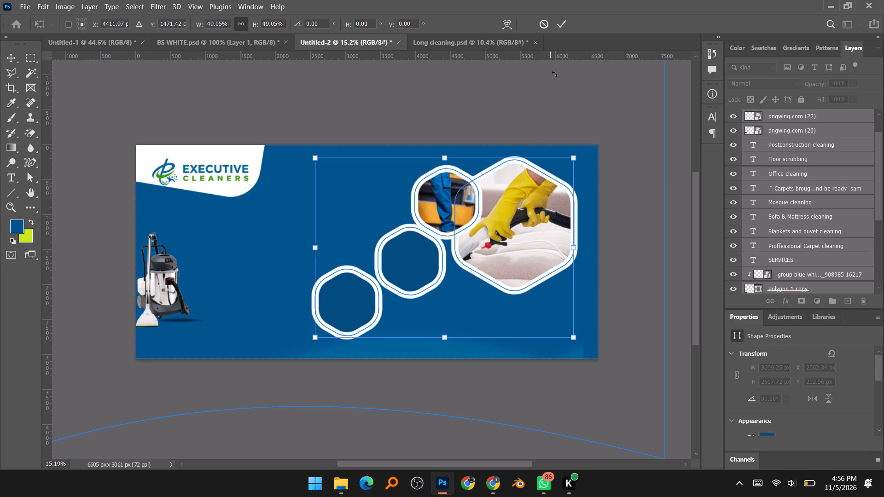
left_click(559, 21)
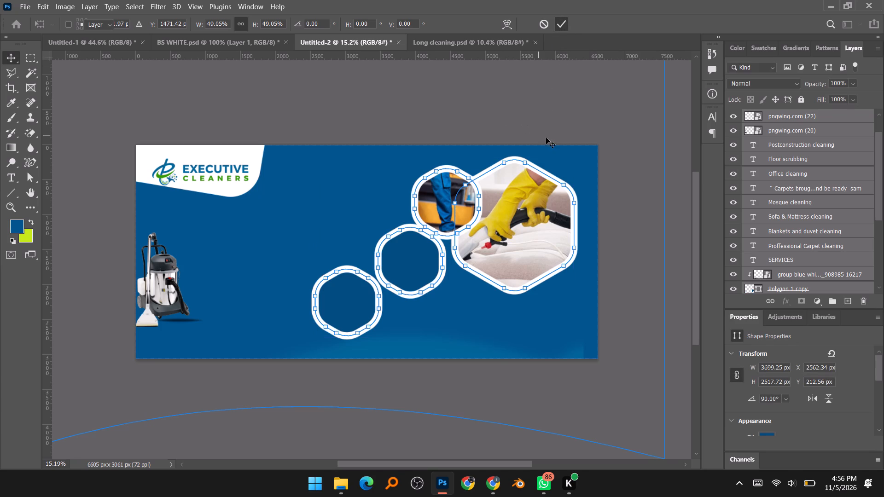
Delete the copied blue Rectangle layer directly above Color Fill 1.
scroll(446, 191, "down", 7, "alt")
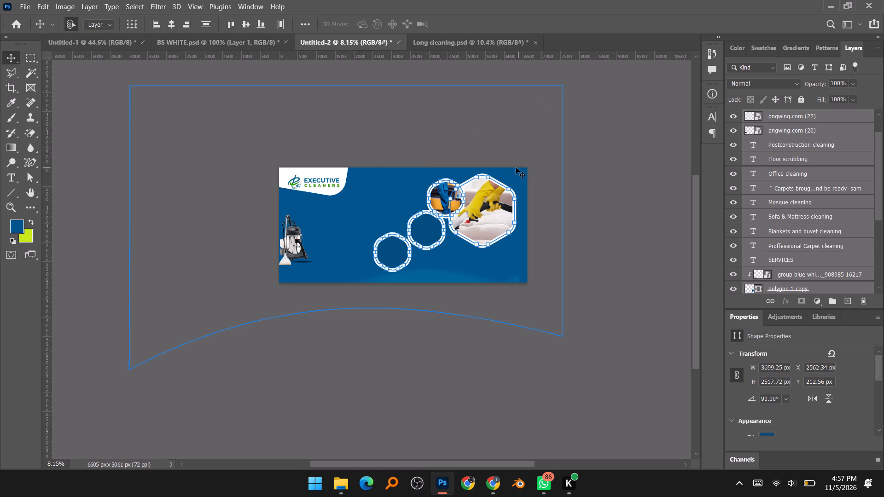
left_click(426, 335)
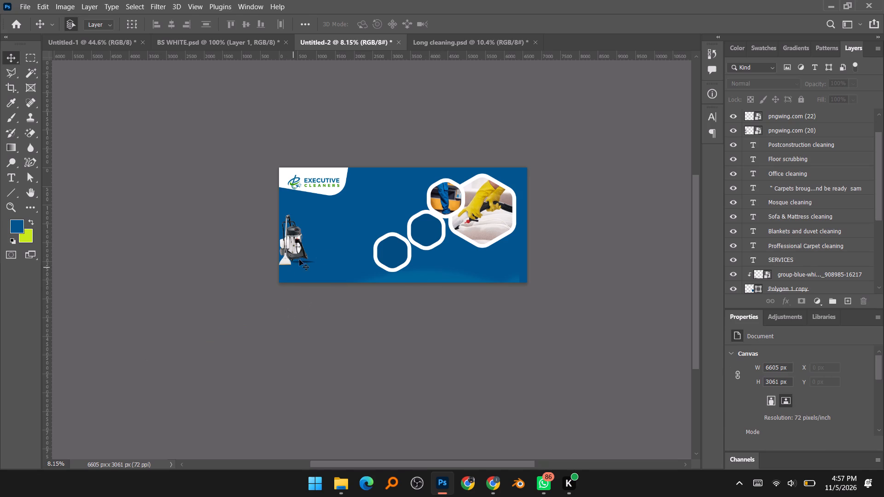
scroll(834, 238, "down", 11)
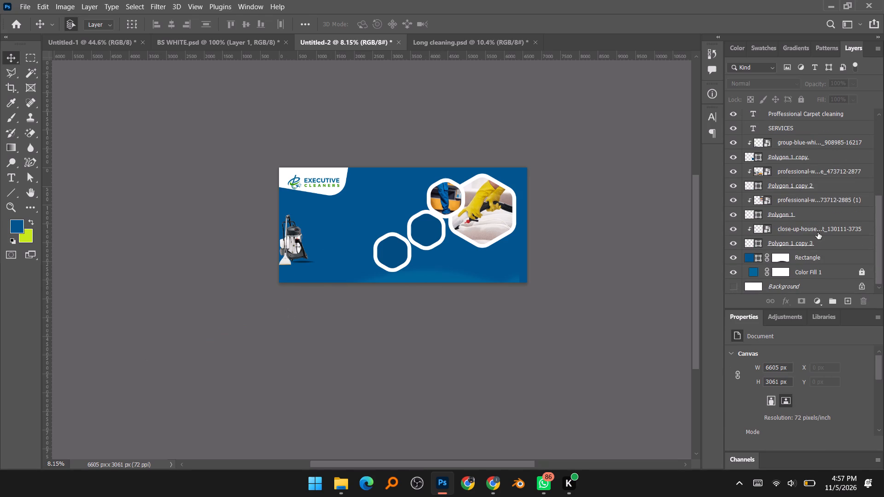
scroll(818, 232, "down", 4)
left_click(830, 254)
key("BackSpace")
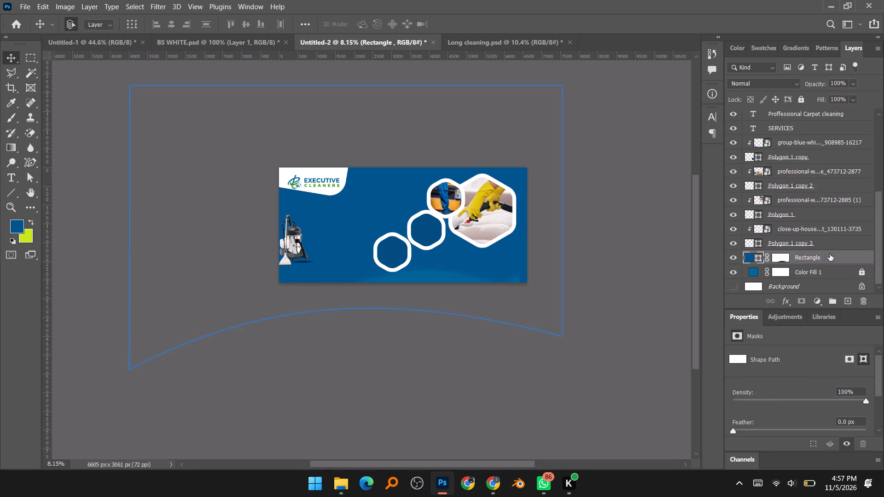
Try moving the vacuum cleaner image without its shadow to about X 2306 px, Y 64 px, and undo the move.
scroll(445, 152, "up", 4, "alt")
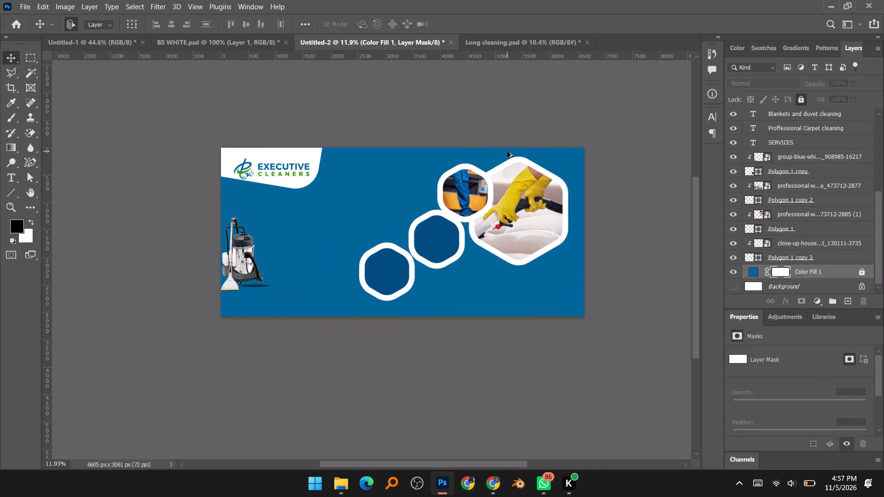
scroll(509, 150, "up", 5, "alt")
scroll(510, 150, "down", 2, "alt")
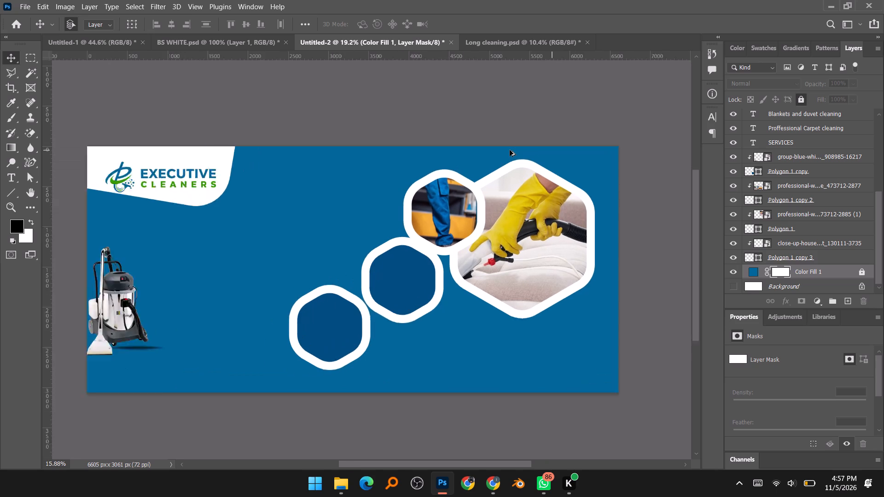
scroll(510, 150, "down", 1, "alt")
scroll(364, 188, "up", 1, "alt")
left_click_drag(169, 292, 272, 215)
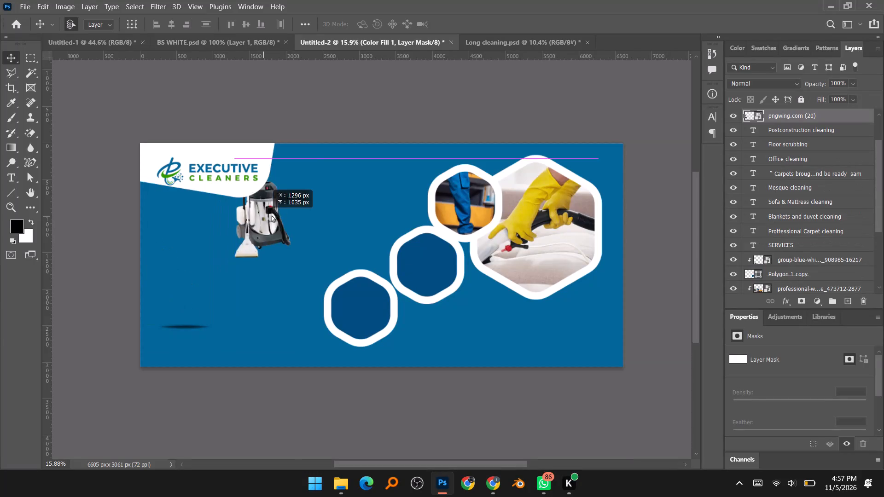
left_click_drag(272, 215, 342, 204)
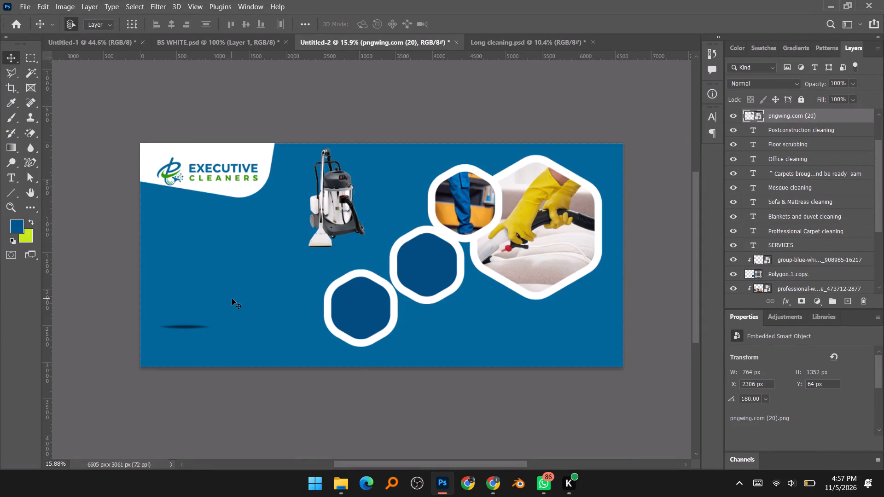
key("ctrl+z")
Move the vacuum cleaner, its shadow and the clipped hexagon photos together, placing the vacuum between the logo panel and the hexagons.
left_click_drag(194, 341, 174, 308)
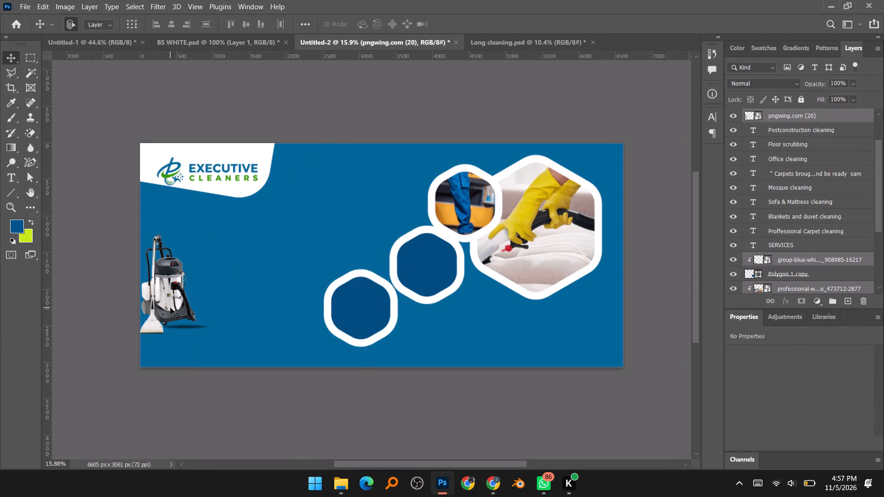
left_click_drag(170, 308, 315, 218)
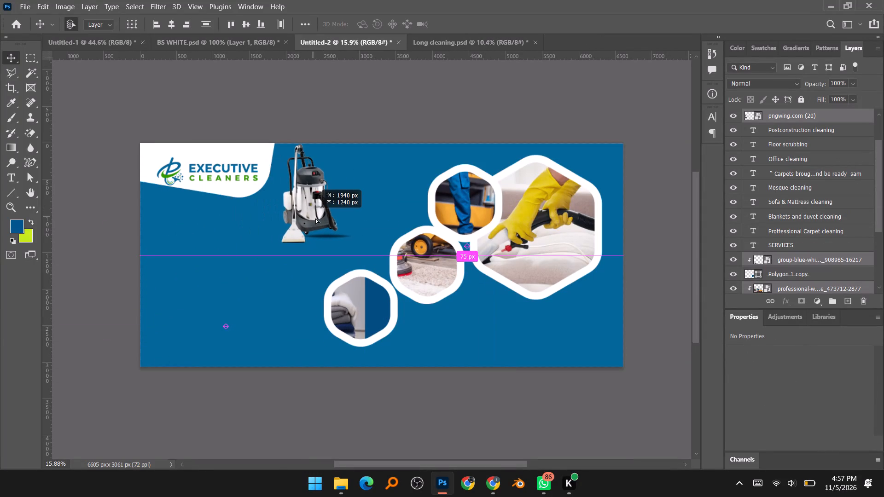
left_click_drag(315, 218, 341, 222)
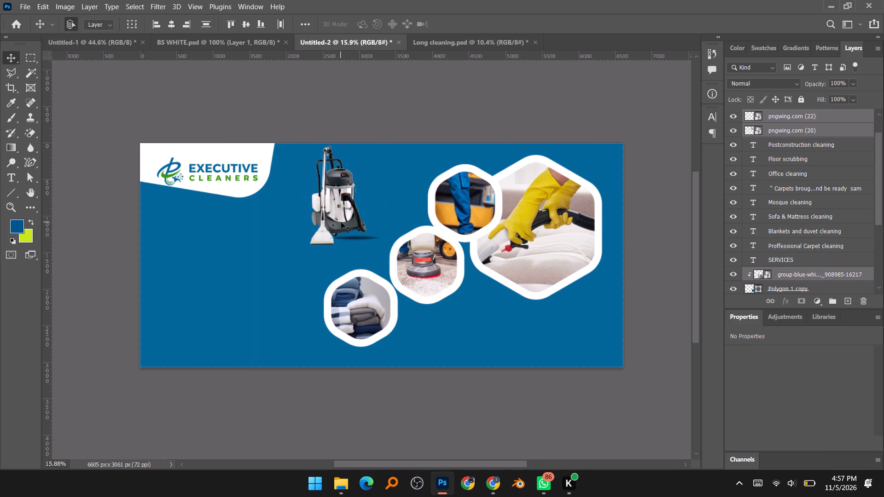
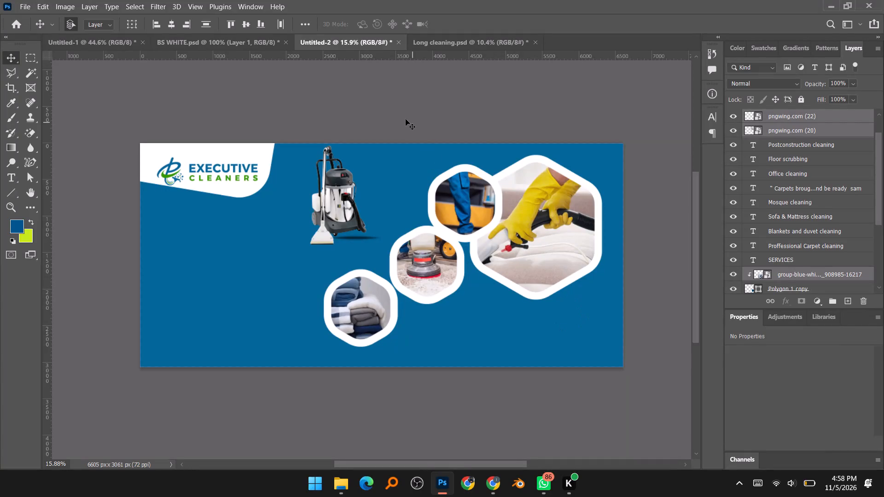
Set the white stroke of the large hexagon shape behind the sofa-cleaning photo to 63 px.
left_click(405, 118)
left_click(509, 170)
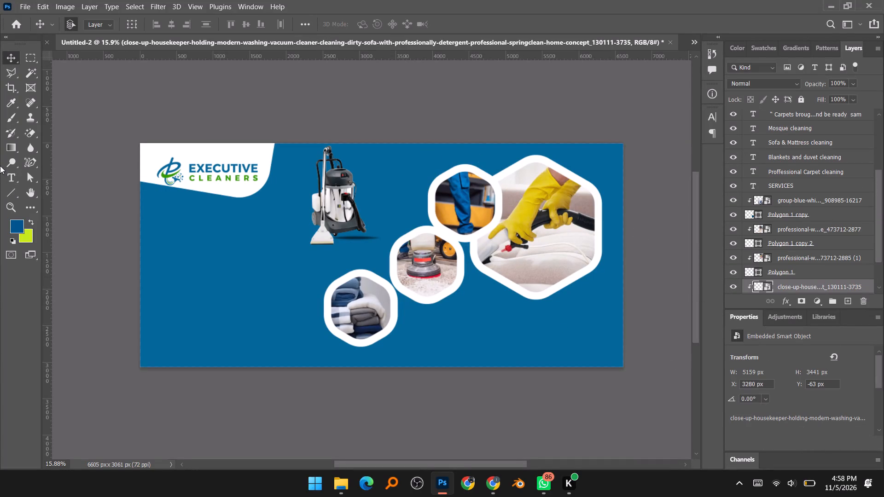
left_click(9, 194)
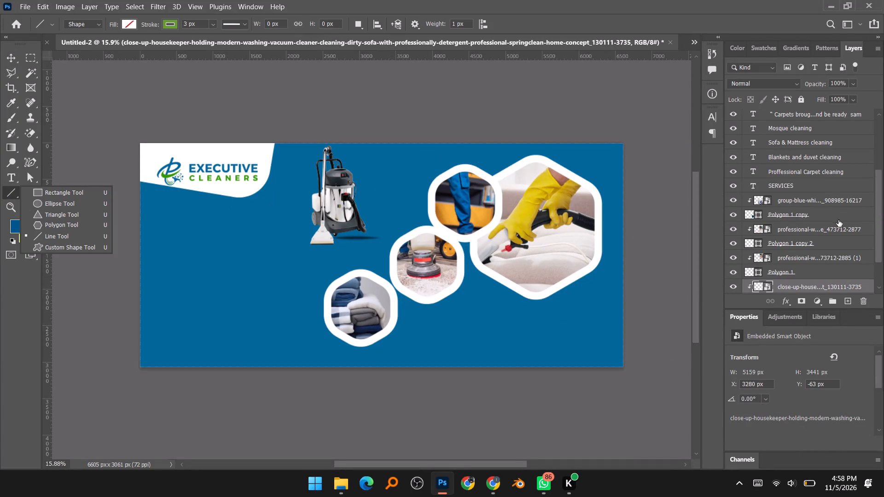
scroll(838, 220, "down", 1)
left_click(796, 288)
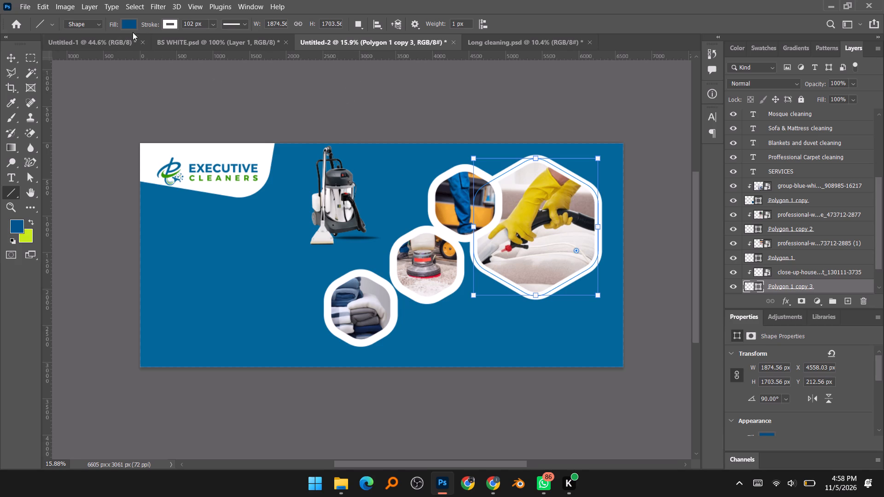
left_click_drag(150, 24, 139, 24)
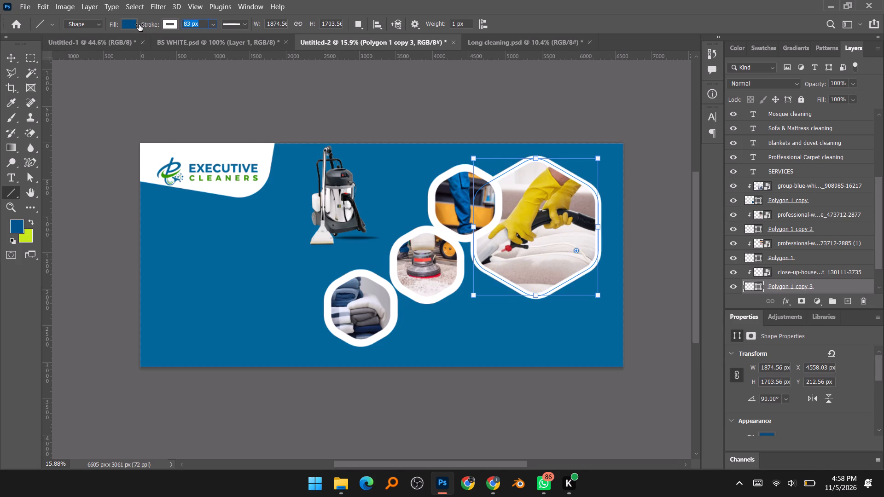
left_click_drag(139, 24, 128, 27)
Rotate the large hexagon frame to 135° and scale it down to about 1496 × 1331 px.
left_click_drag(605, 148, 605, 149)
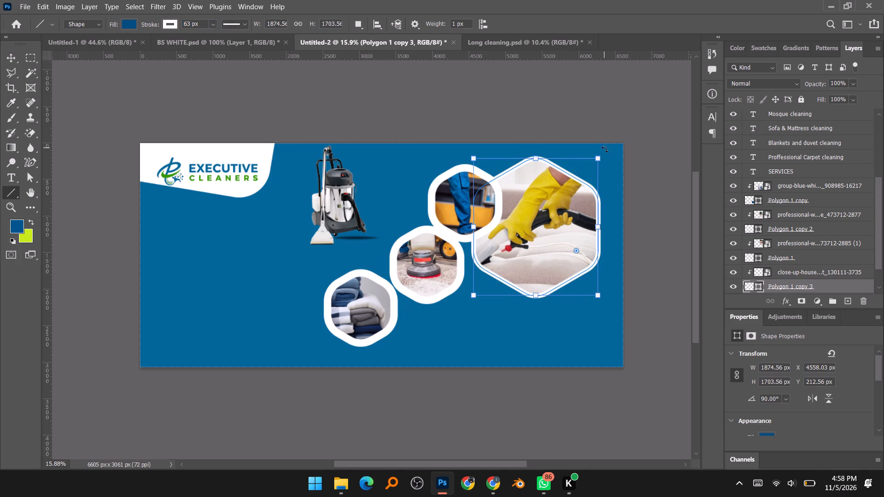
left_click_drag(605, 149, 634, 212)
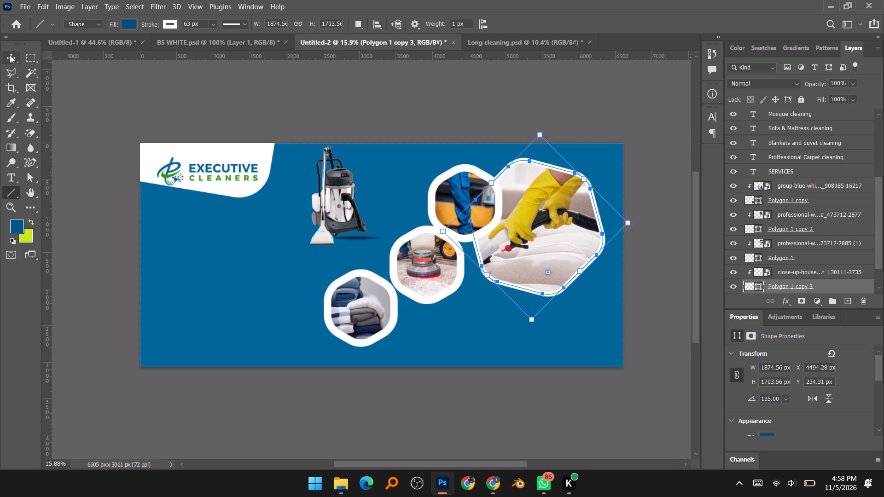
left_click_drag(530, 318, 529, 296)
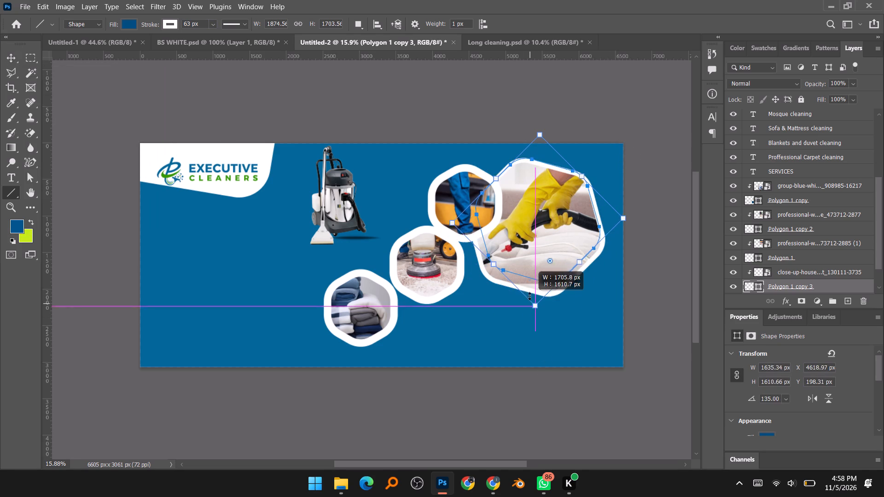
left_click_drag(529, 296, 529, 280)
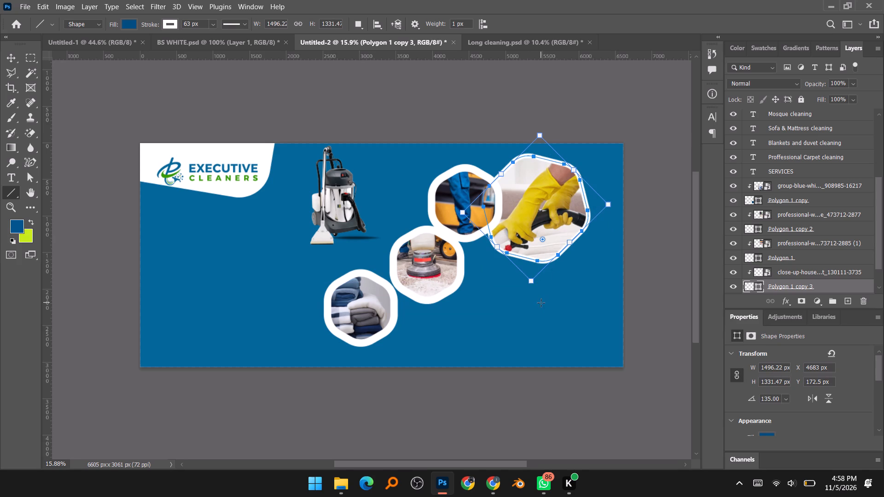
left_click(12, 56)
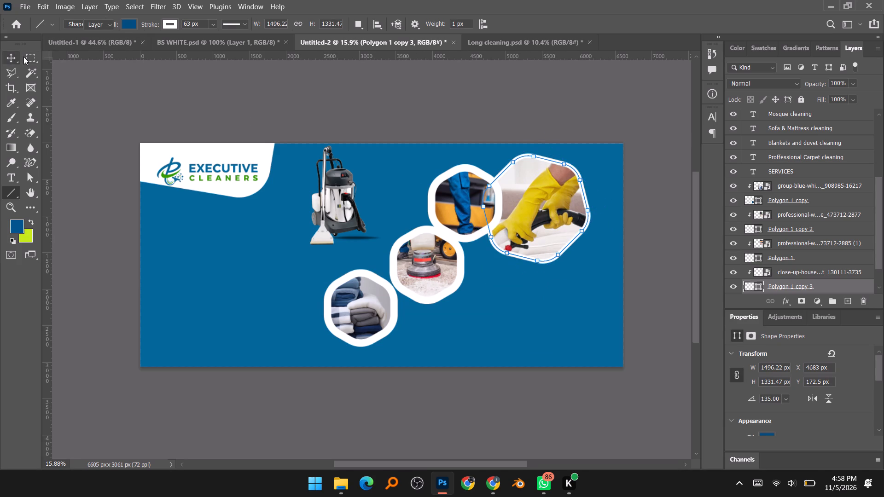
Delete the four clipped photos from the hexagons, keeping the empty dark-blue hexagon shapes.
left_click(542, 203)
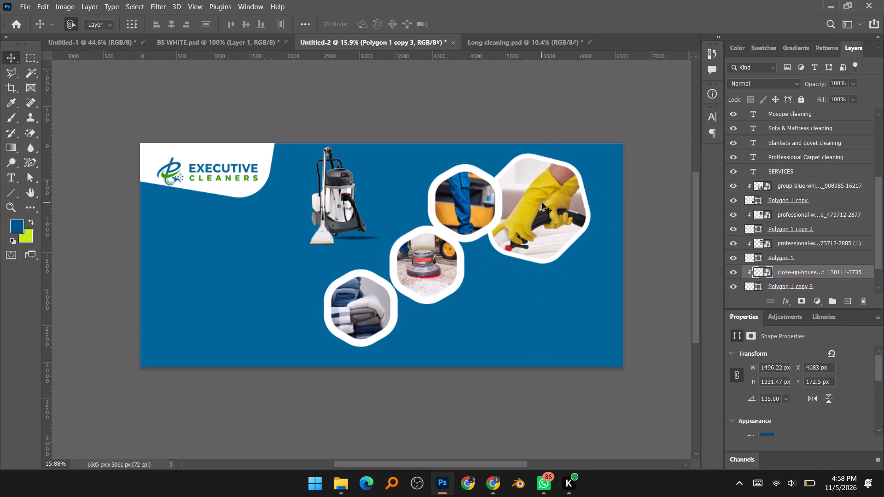
key("BackSpace")
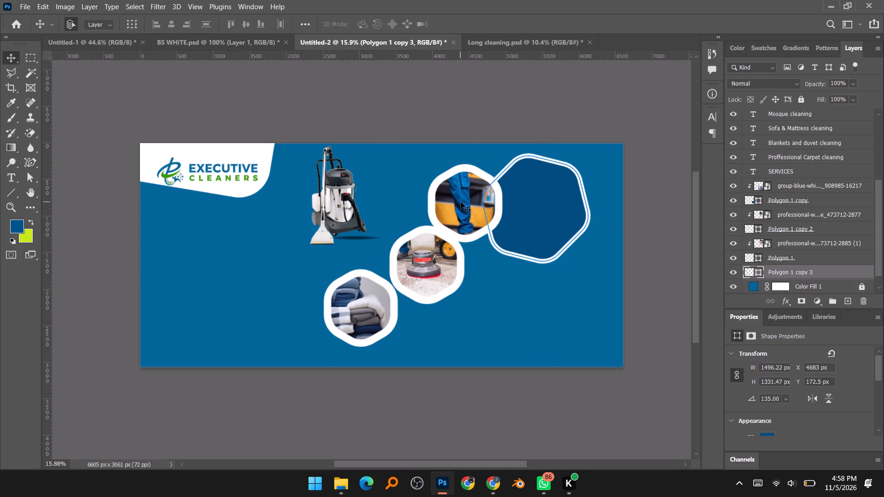
left_click(461, 202)
key("BackSpace")
left_click(436, 256)
key("BackSpace")
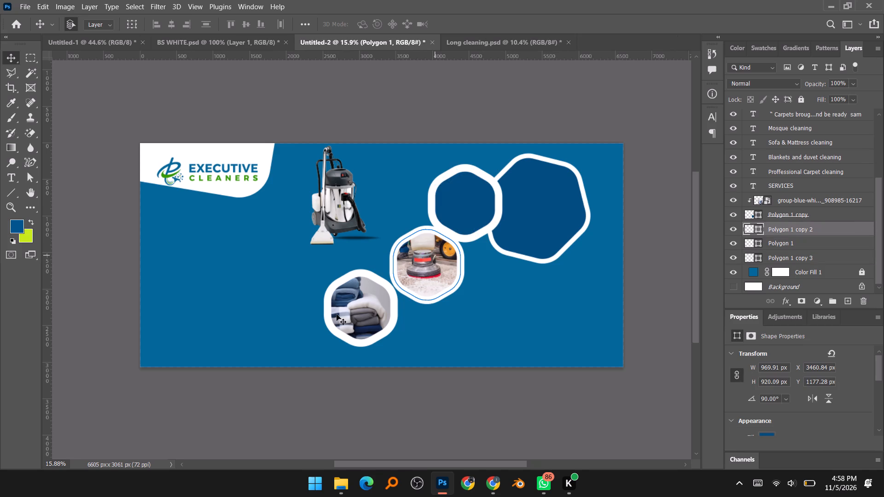
left_click(351, 313)
key("BackSpace")
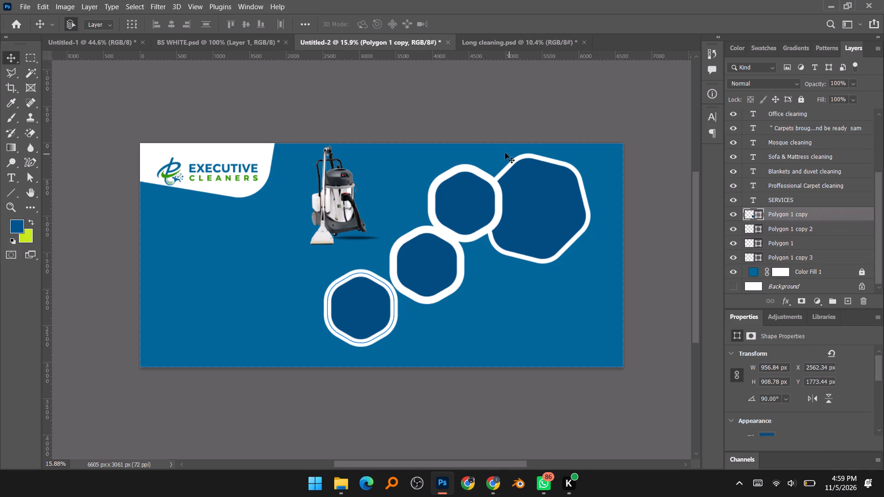
Delete the three smaller hexagon shapes, keeping only the large rotated hexagon.
scroll(450, 117, "up", 1, "alt")
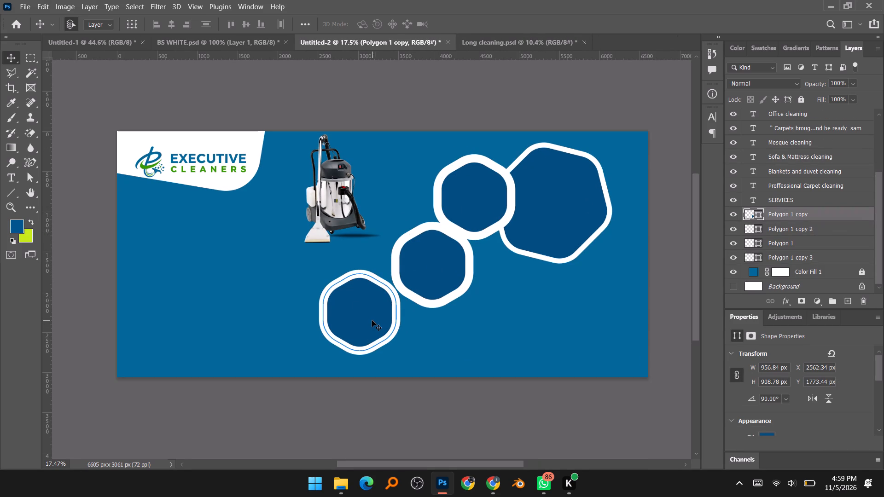
left_click(372, 320)
left_click(390, 288)
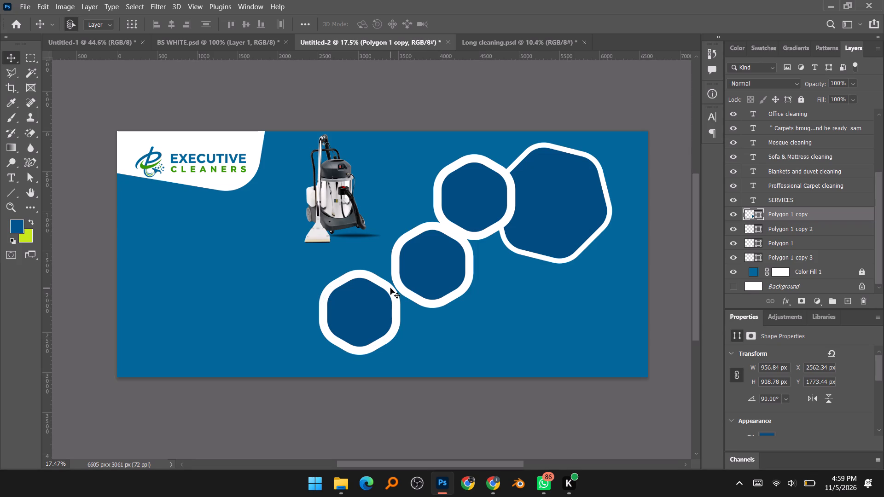
left_click(390, 288)
key("BackSpace")
left_click(397, 283)
key("BackSpace")
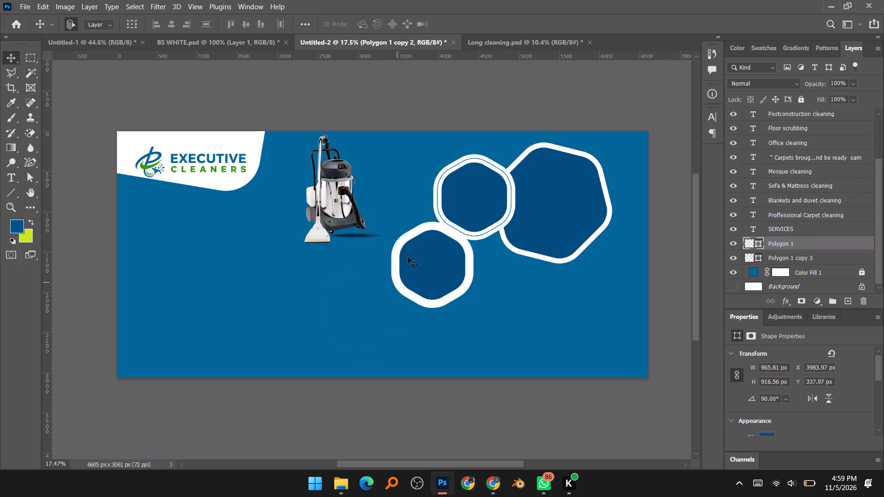